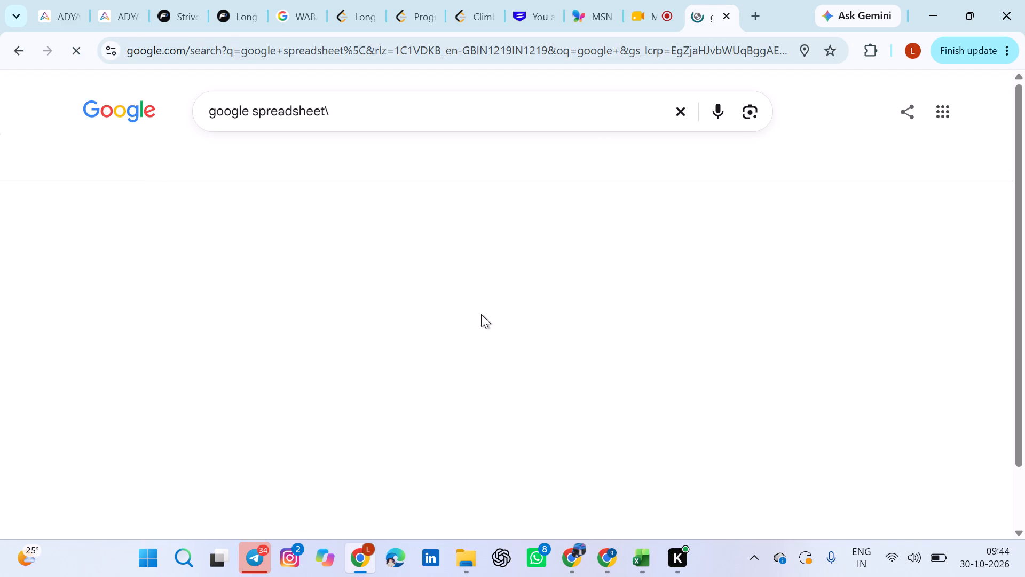
# Open the "Google Sheets: Sign-in" search result to start a new Google spreadsheet.
pyautogui.click(102, 235)
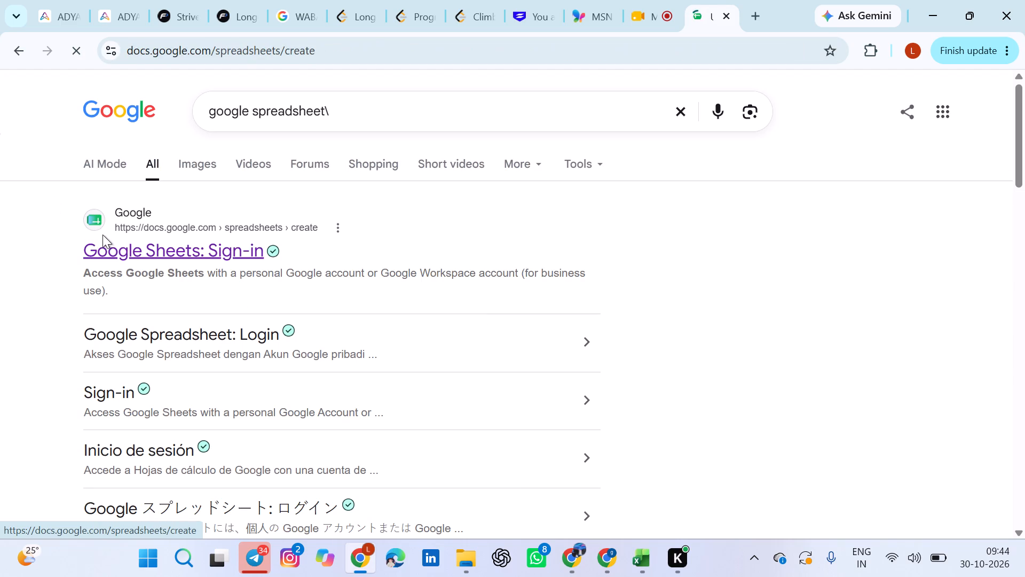
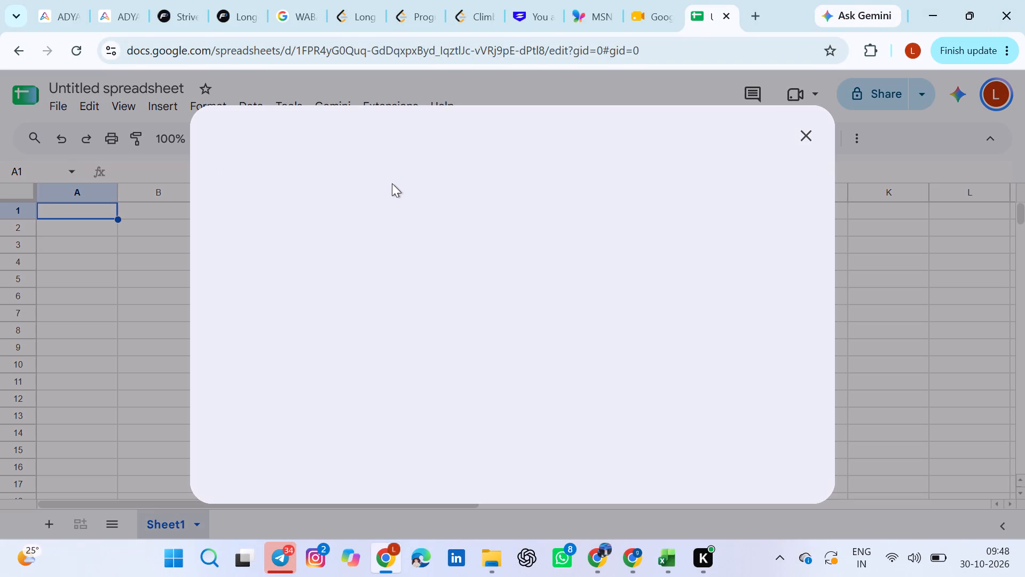
# Upload Voice_Agent_Models_Detailed.xlsx from the Downloads folder to open it in Google Sheets.
pyautogui.click(627, 184)
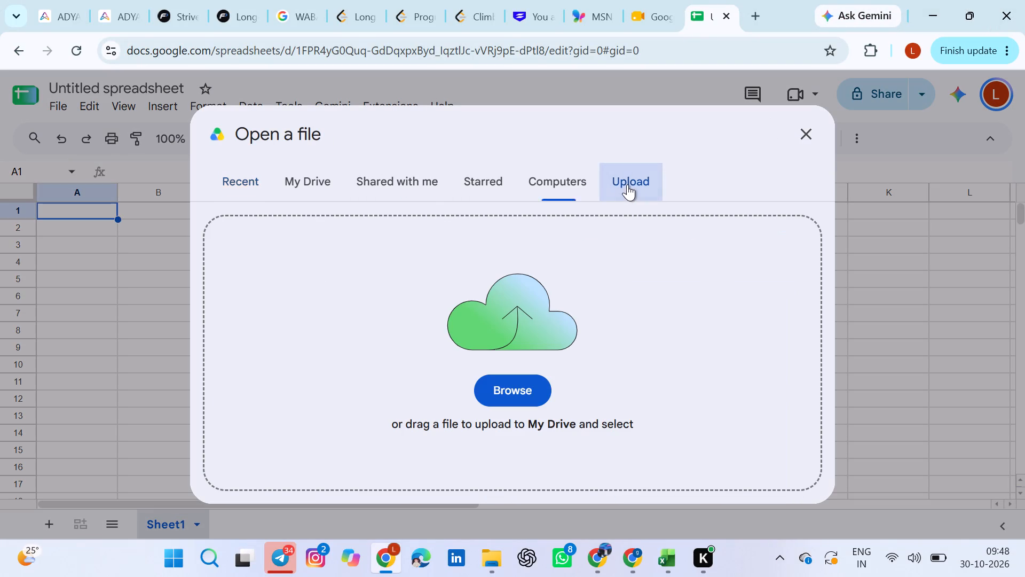
pyautogui.click(525, 397)
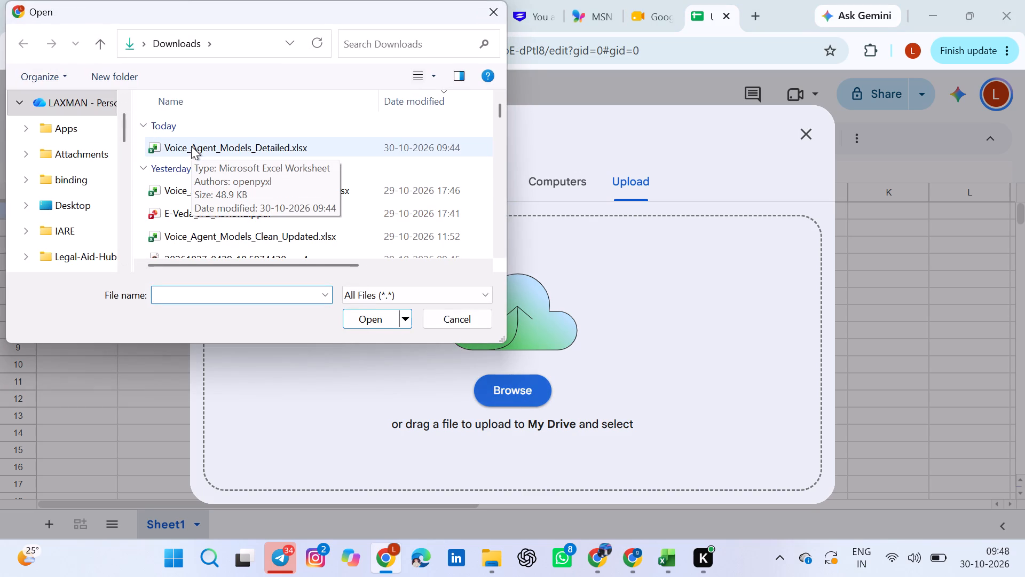
pyautogui.click(173, 139)
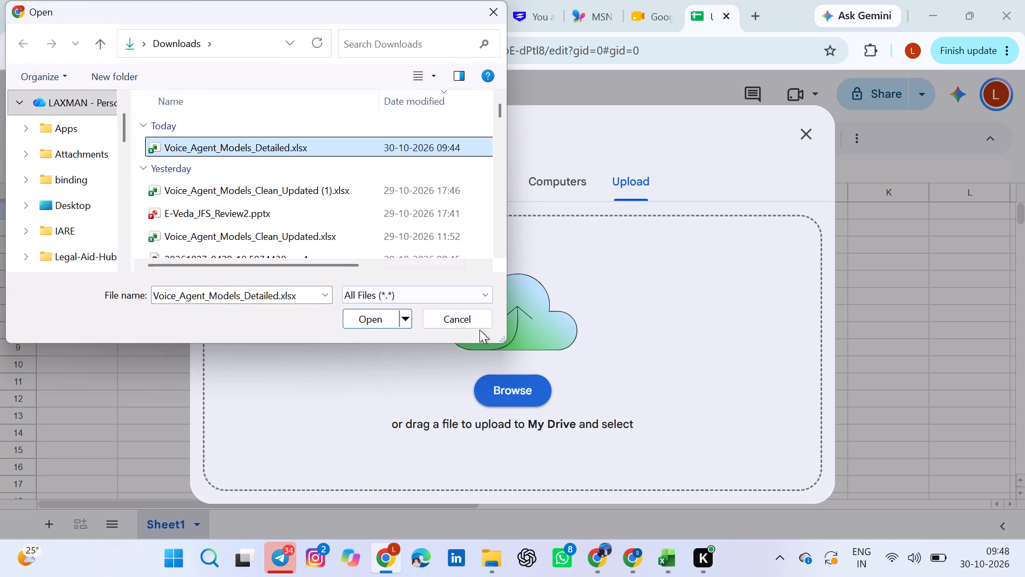
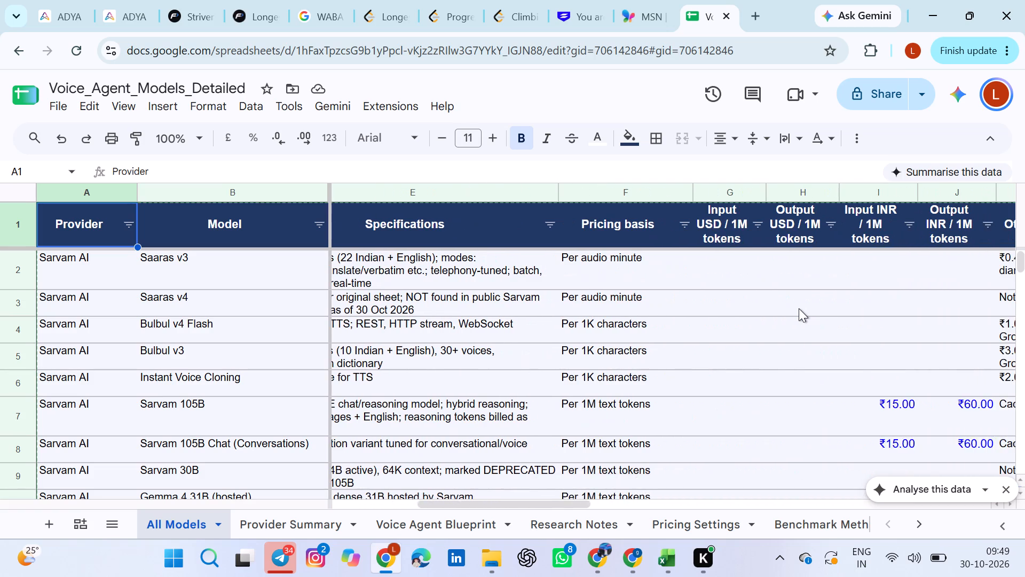
pyautogui.hscroll(-2, 799, 308)
pyautogui.scroll(-1, 799, 308)
pyautogui.scroll(1, 799, 308)
pyautogui.hscroll(-1, 799, 308)
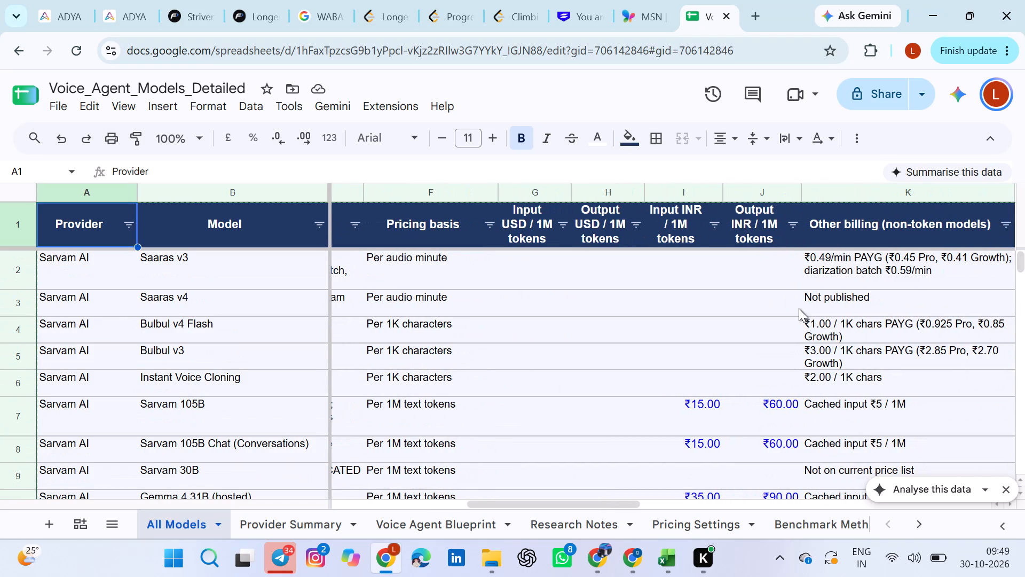
pyautogui.hscroll(-3, 799, 308)
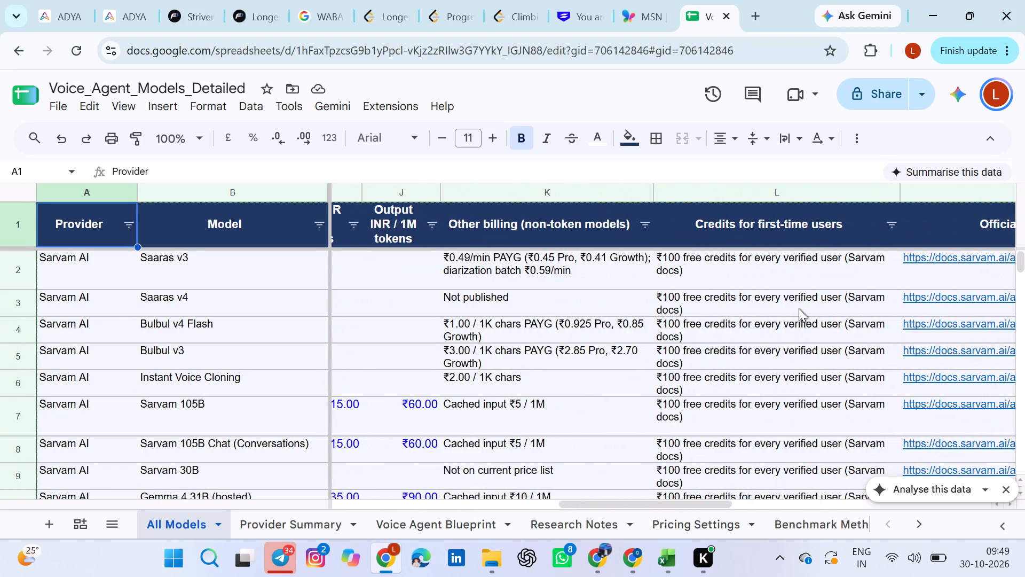
pyautogui.hscroll(-2, 799, 308)
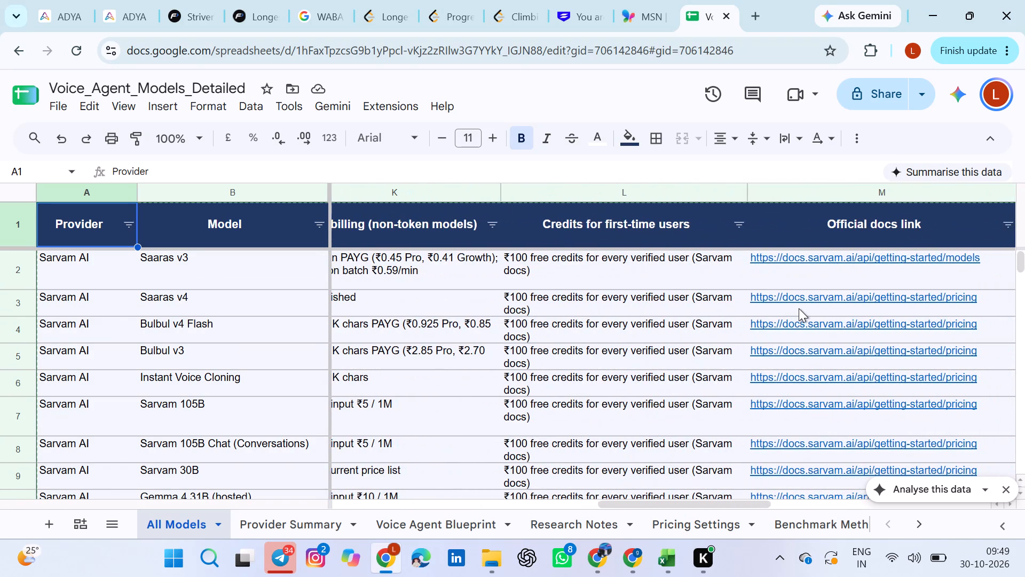
pyautogui.scroll(1, 735, 347)
pyautogui.hscroll(-1, 735, 347)
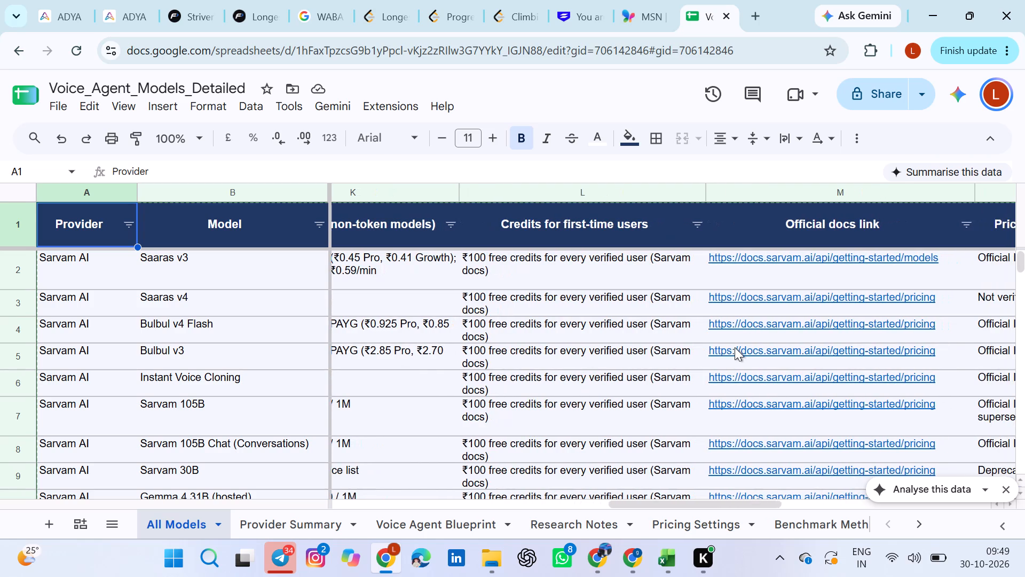
pyautogui.hscroll(-4, 735, 347)
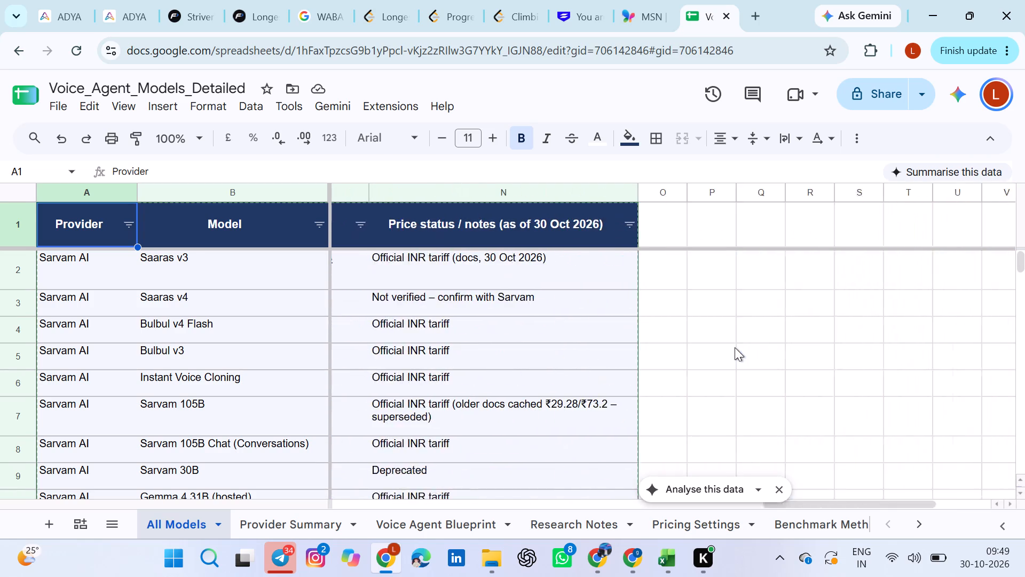
pyautogui.hscroll(-1, 735, 347)
pyautogui.hscroll(7, 735, 347)
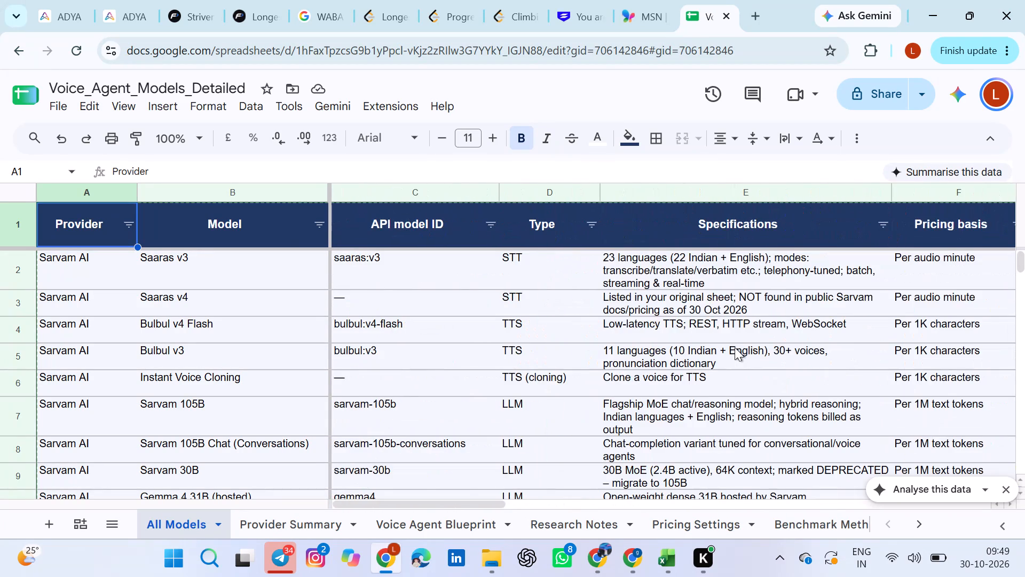
pyautogui.click(254, 224)
pyautogui.scroll(-1, 229, 317)
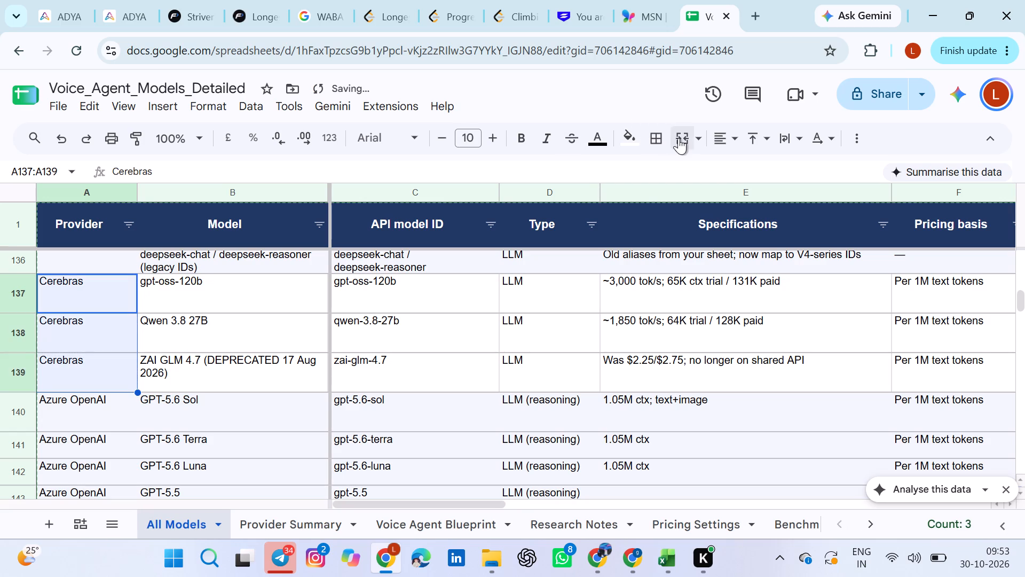
pyautogui.click(679, 138)
pyautogui.click(707, 367)
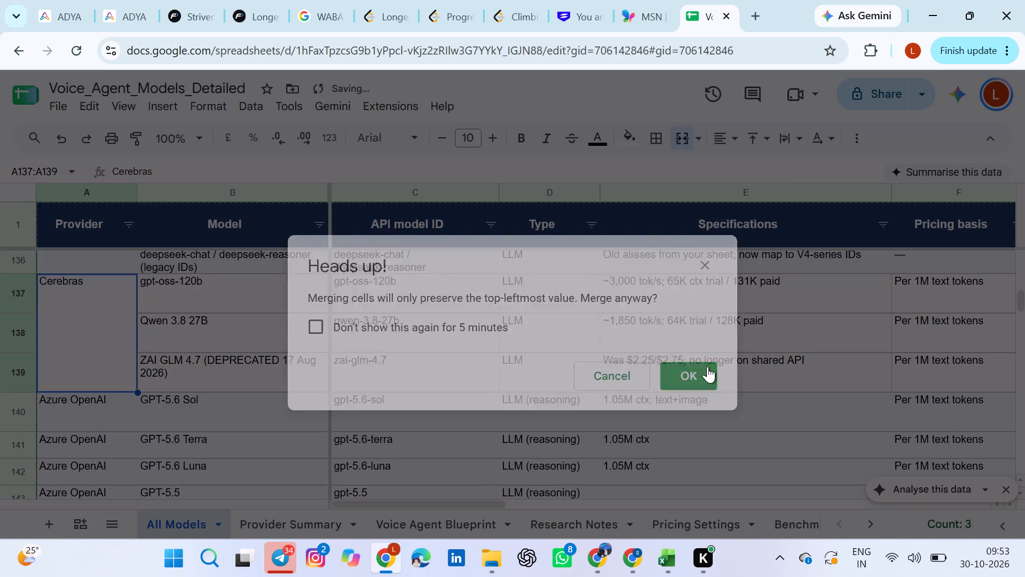
# Merge the Azure OpenAI cells A140:A147 in the Provider column into a single cell.
pyautogui.scroll(-2, 510, 363)
pyautogui.scroll(1, 510, 363)
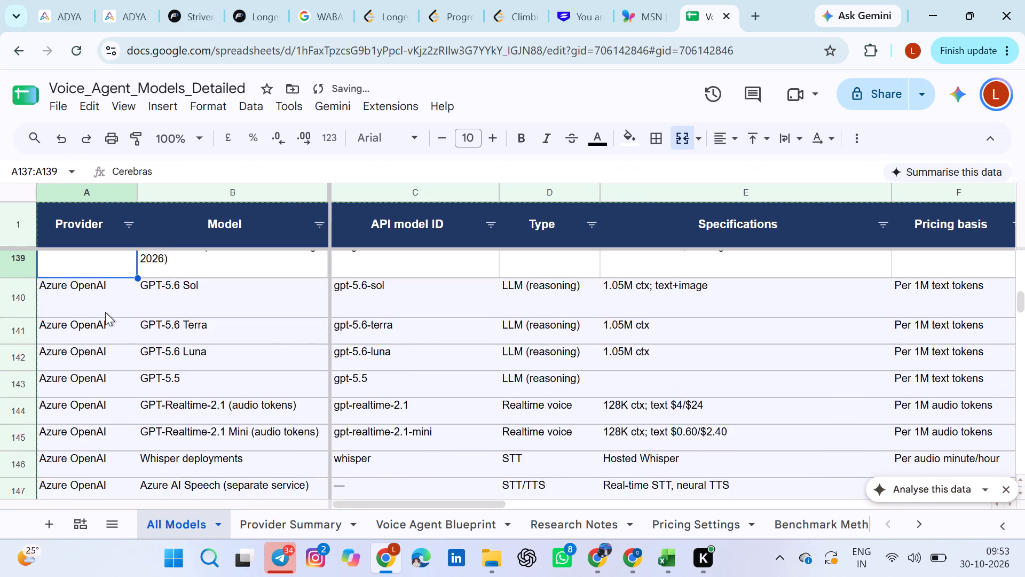
pyautogui.click(104, 306)
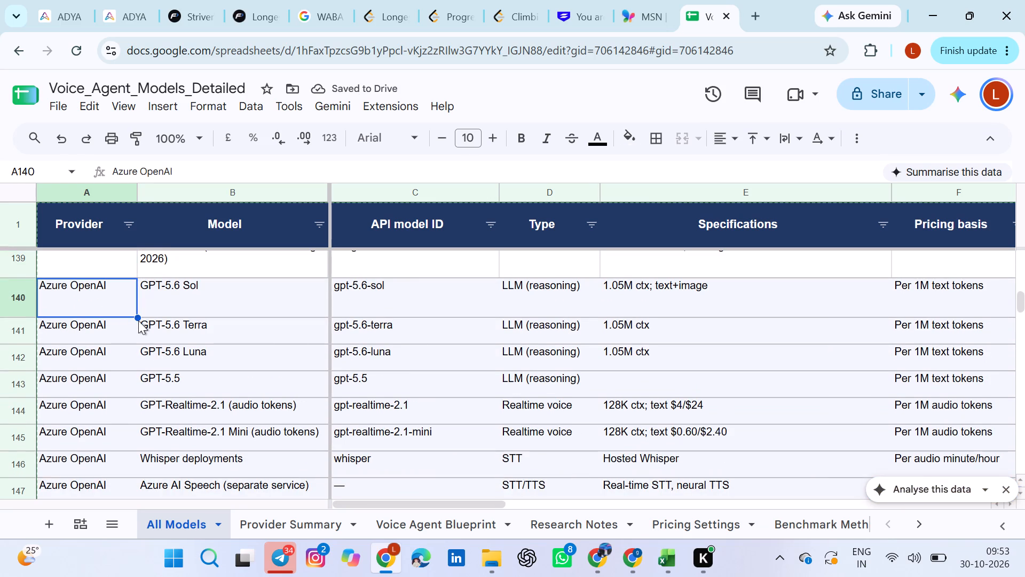
pyautogui.moveTo(138, 315); pyautogui.dragTo(124, 494)
pyautogui.moveTo(124, 494); pyautogui.dragTo(131, 380)
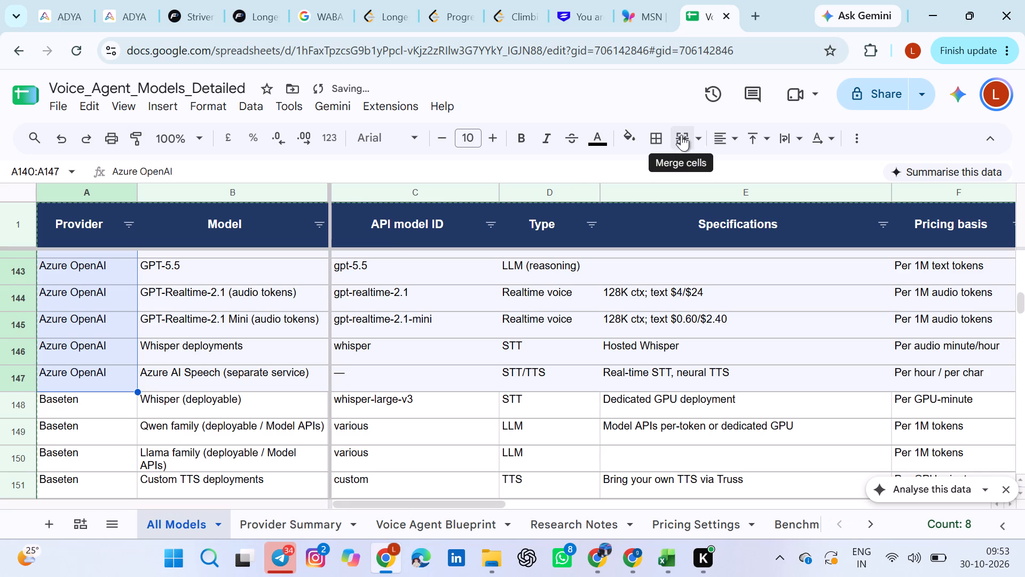
pyautogui.click(681, 135)
pyautogui.click(693, 379)
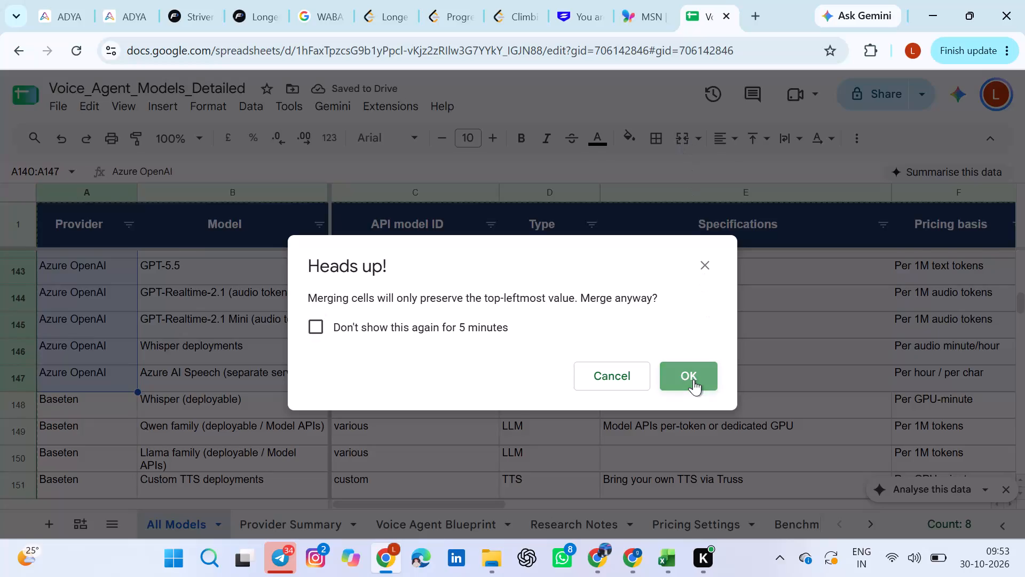
# Merge the Baseten cells A148:A151 in the Provider column into a single cell.
pyautogui.scroll(-2, 473, 346)
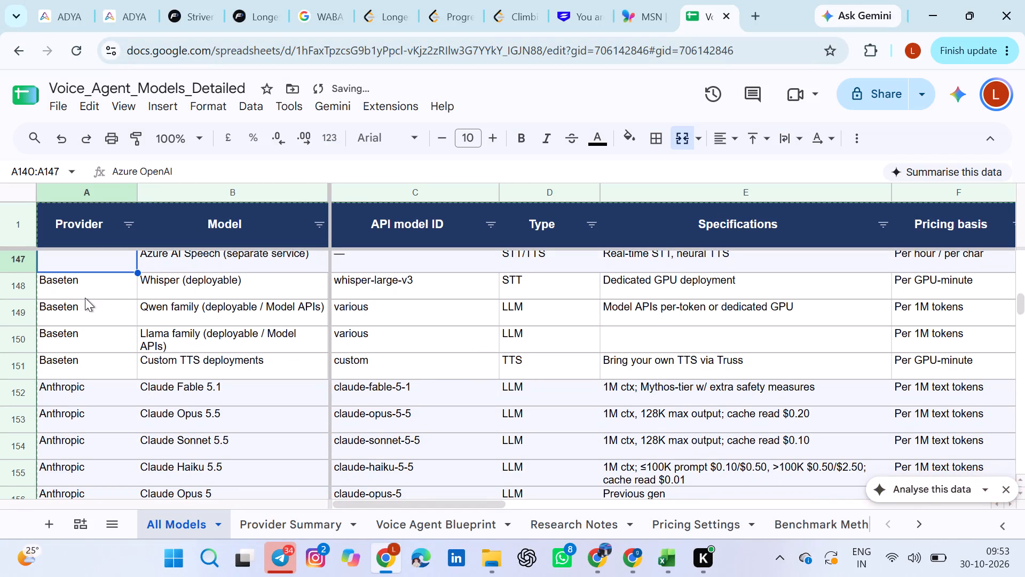
pyautogui.click(94, 290)
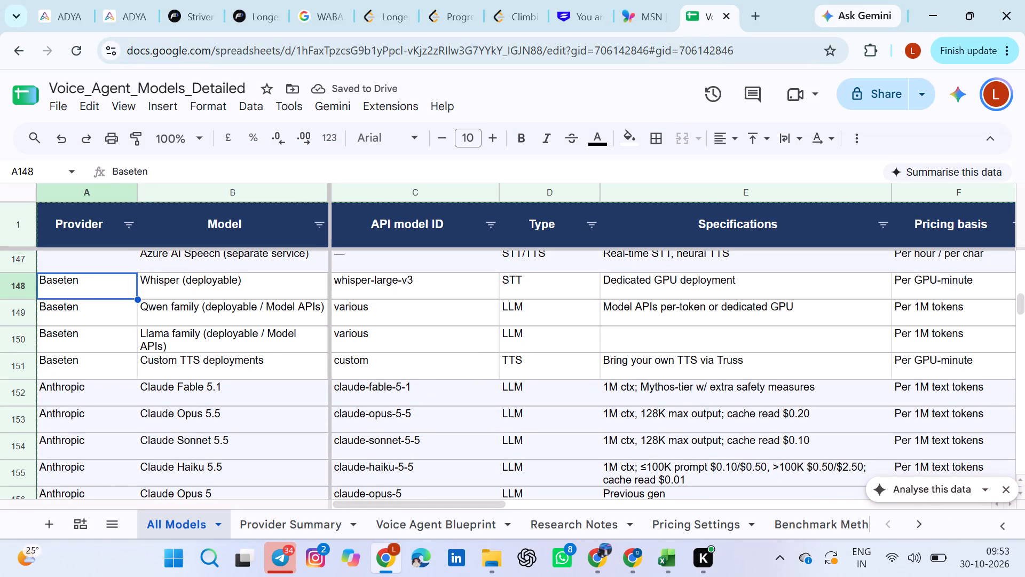
pyautogui.moveTo(137, 297); pyautogui.dragTo(128, 368)
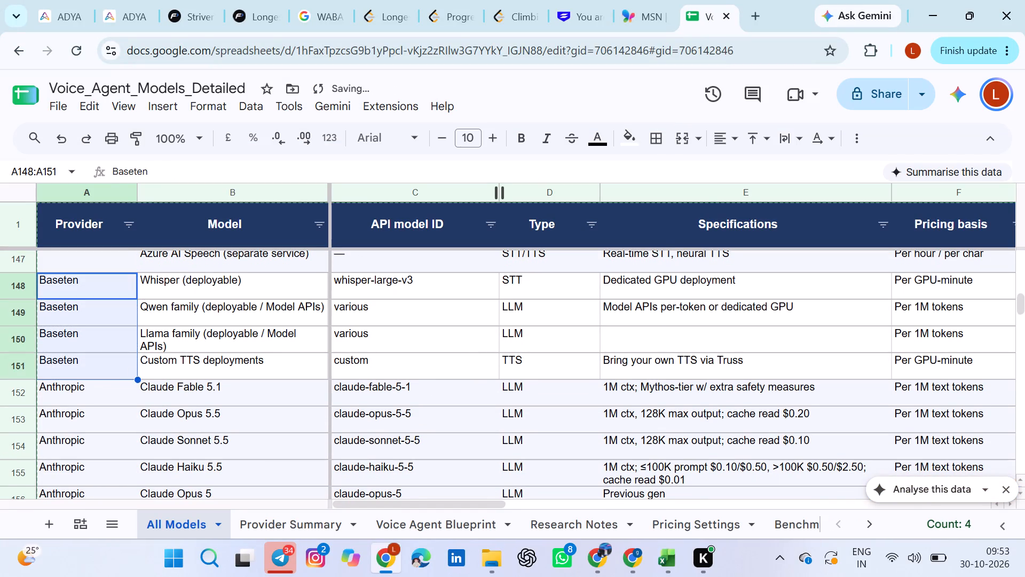
pyautogui.click(683, 138)
pyautogui.click(678, 380)
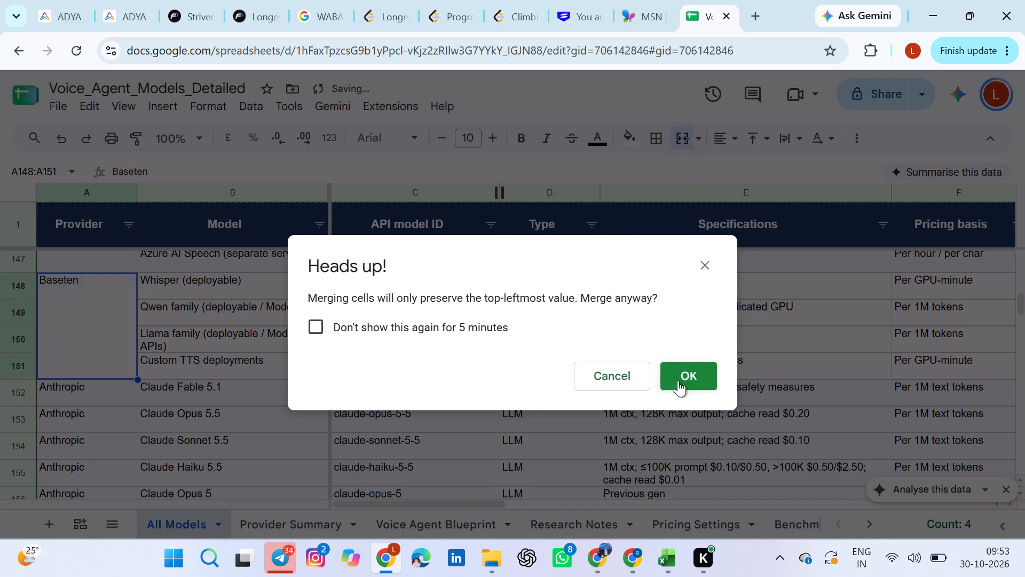
# Merge the Anthropic cells A152:A157 in the Provider column into a single cell.
pyautogui.scroll(-1, 471, 371)
pyautogui.scroll(1, 471, 371)
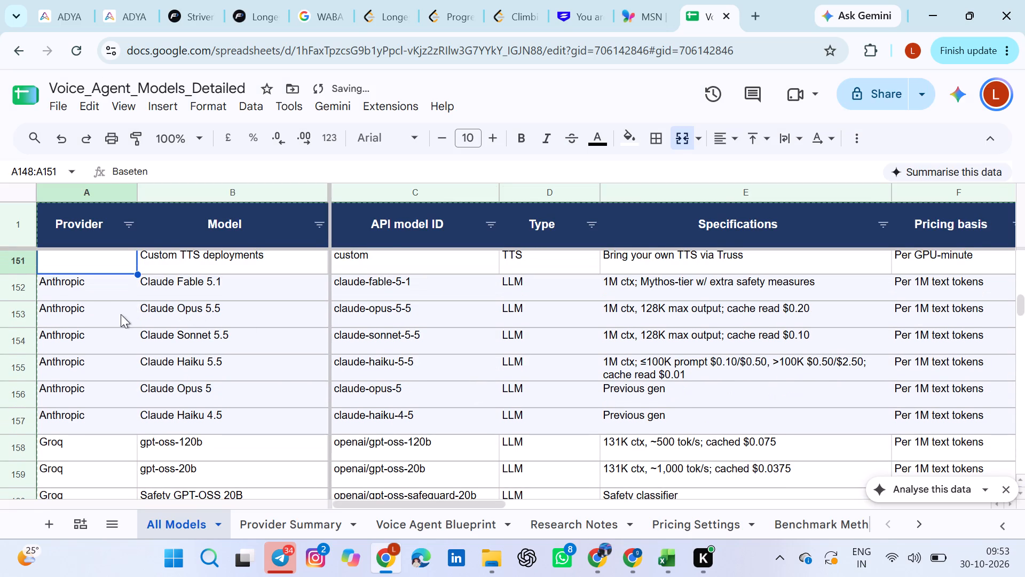
pyautogui.click(93, 287)
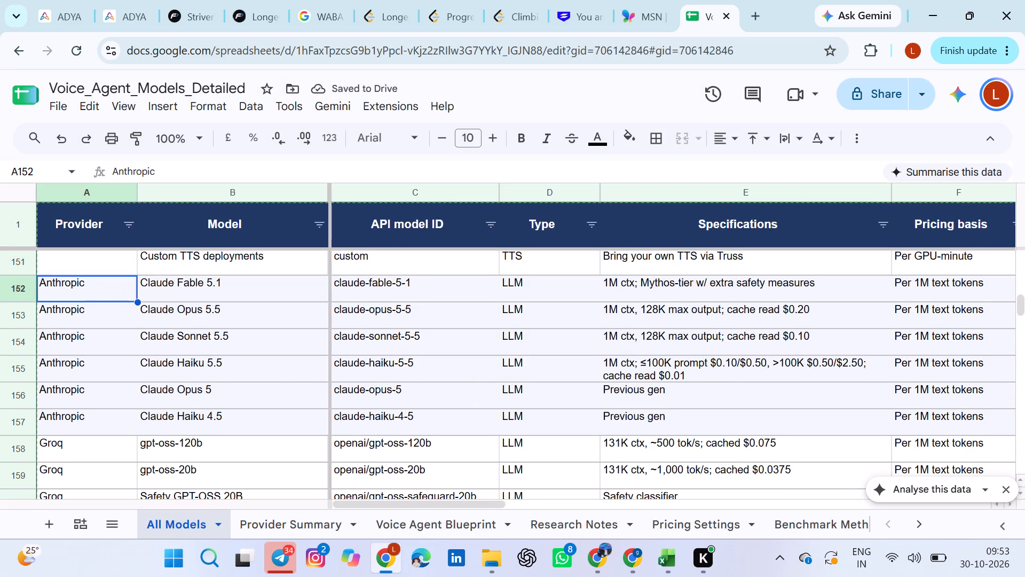
pyautogui.moveTo(137, 299); pyautogui.dragTo(135, 433)
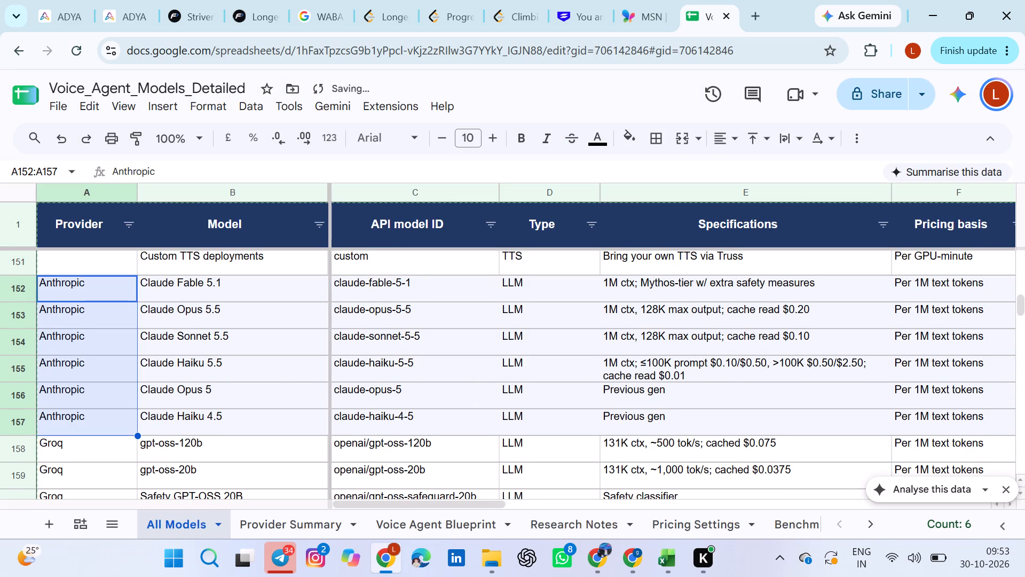
pyautogui.click(687, 139)
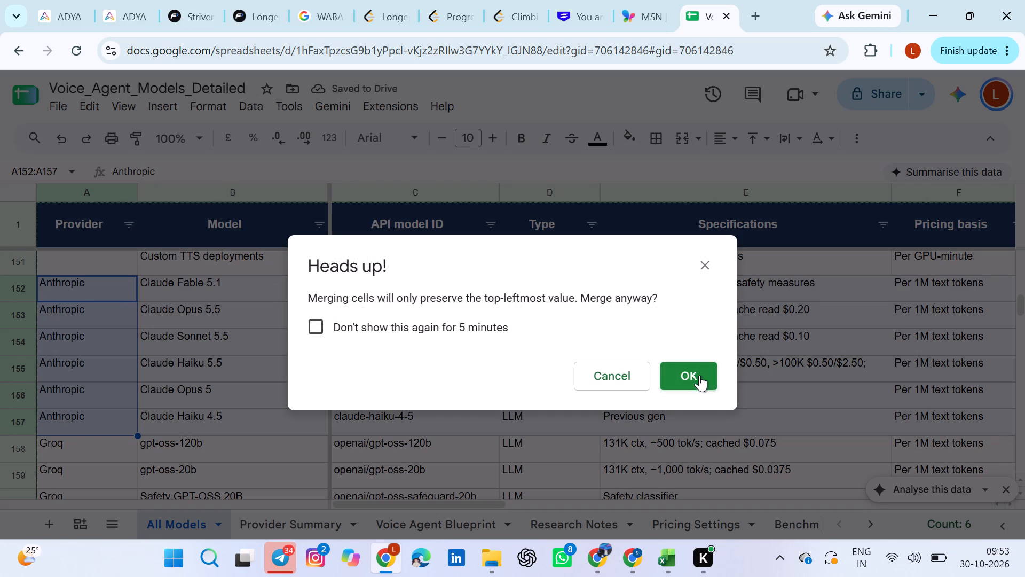
pyautogui.click(699, 375)
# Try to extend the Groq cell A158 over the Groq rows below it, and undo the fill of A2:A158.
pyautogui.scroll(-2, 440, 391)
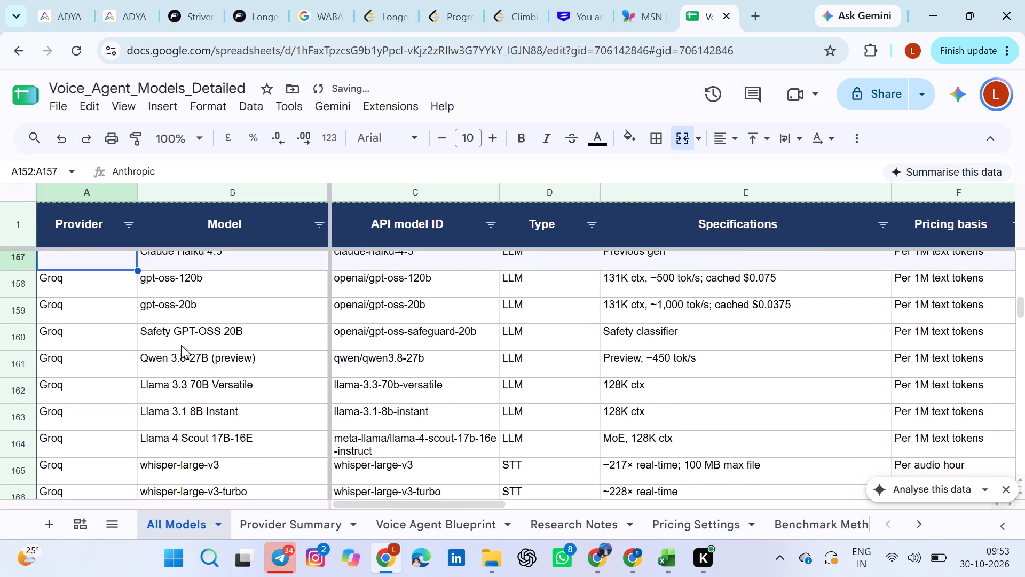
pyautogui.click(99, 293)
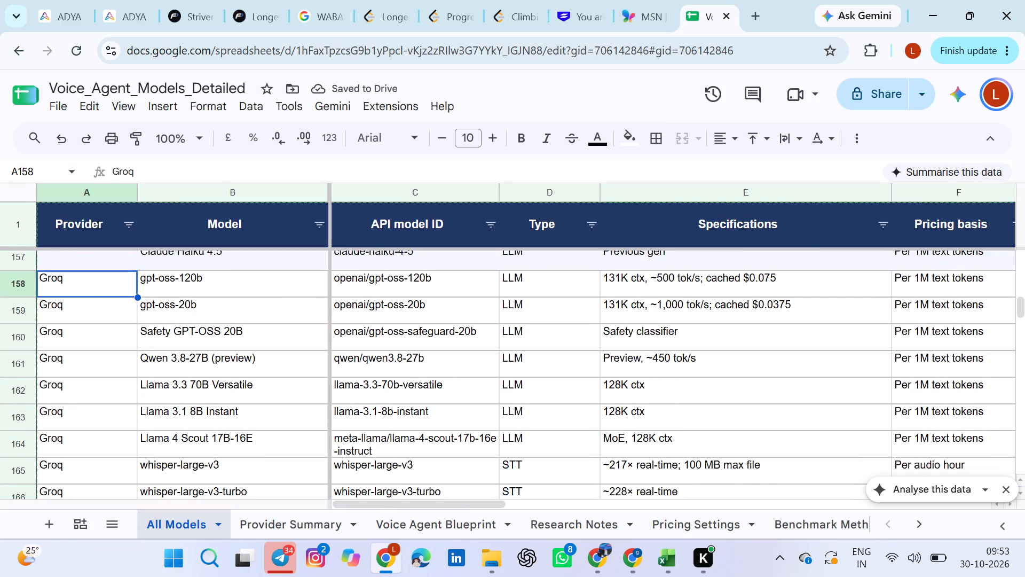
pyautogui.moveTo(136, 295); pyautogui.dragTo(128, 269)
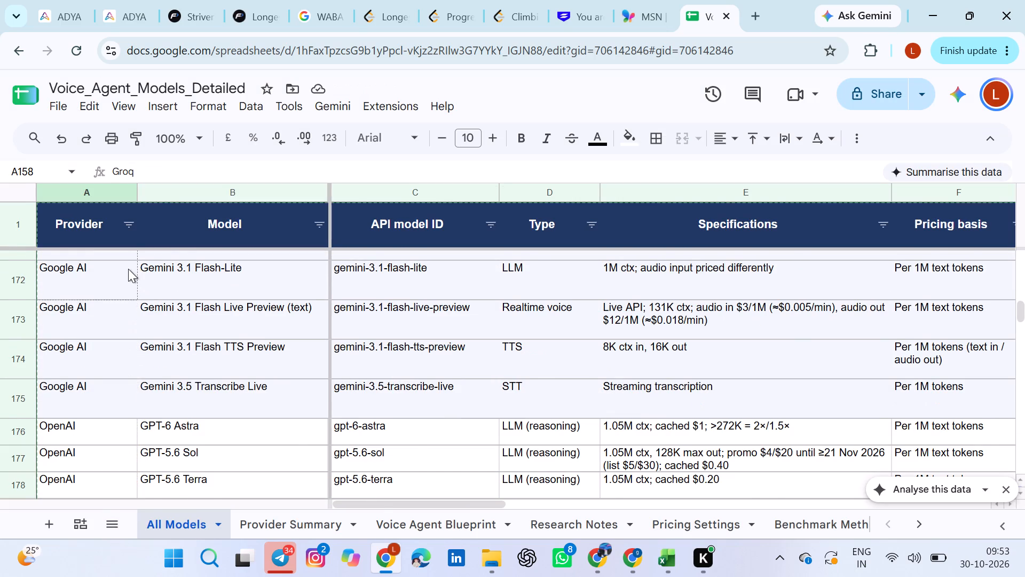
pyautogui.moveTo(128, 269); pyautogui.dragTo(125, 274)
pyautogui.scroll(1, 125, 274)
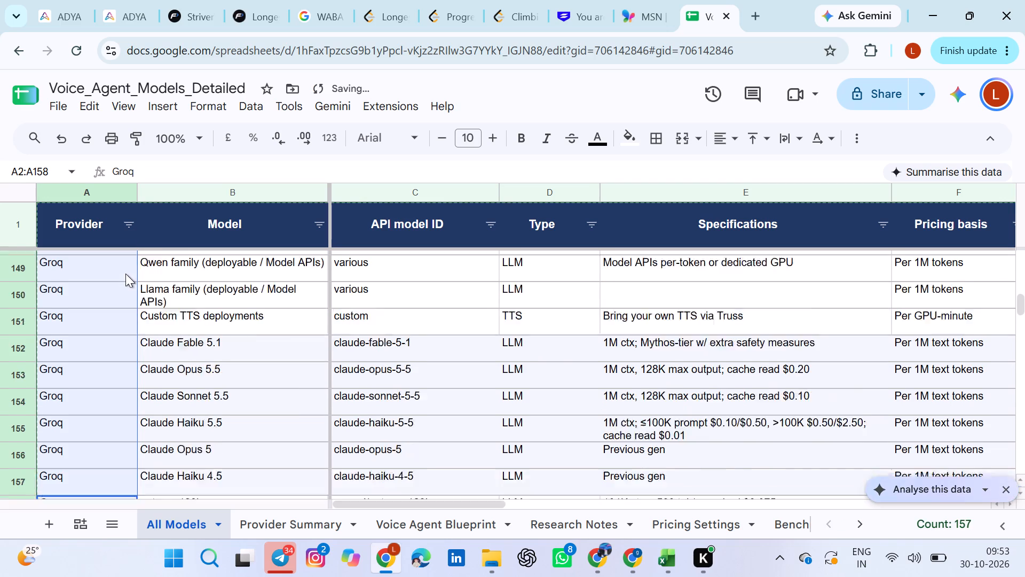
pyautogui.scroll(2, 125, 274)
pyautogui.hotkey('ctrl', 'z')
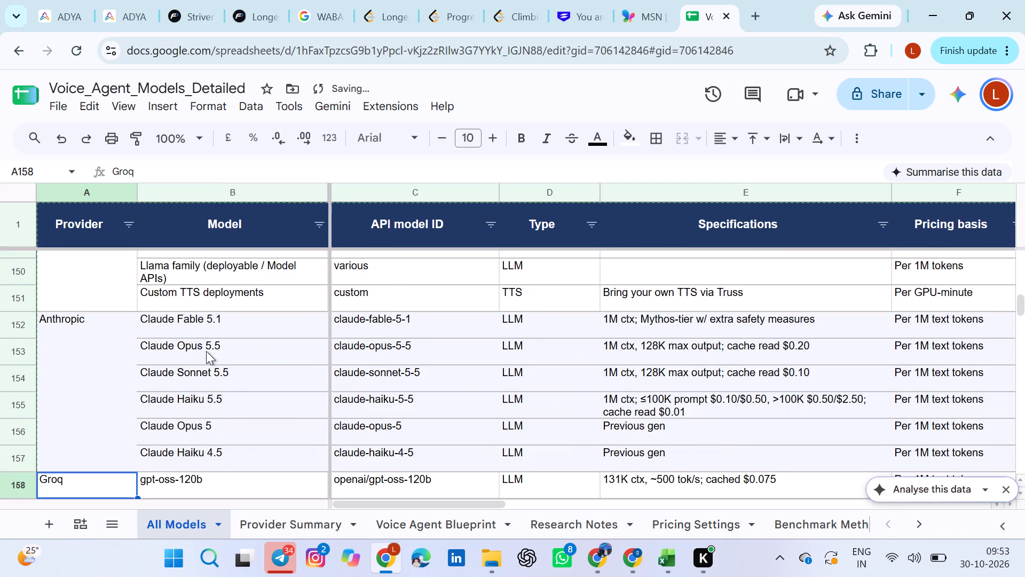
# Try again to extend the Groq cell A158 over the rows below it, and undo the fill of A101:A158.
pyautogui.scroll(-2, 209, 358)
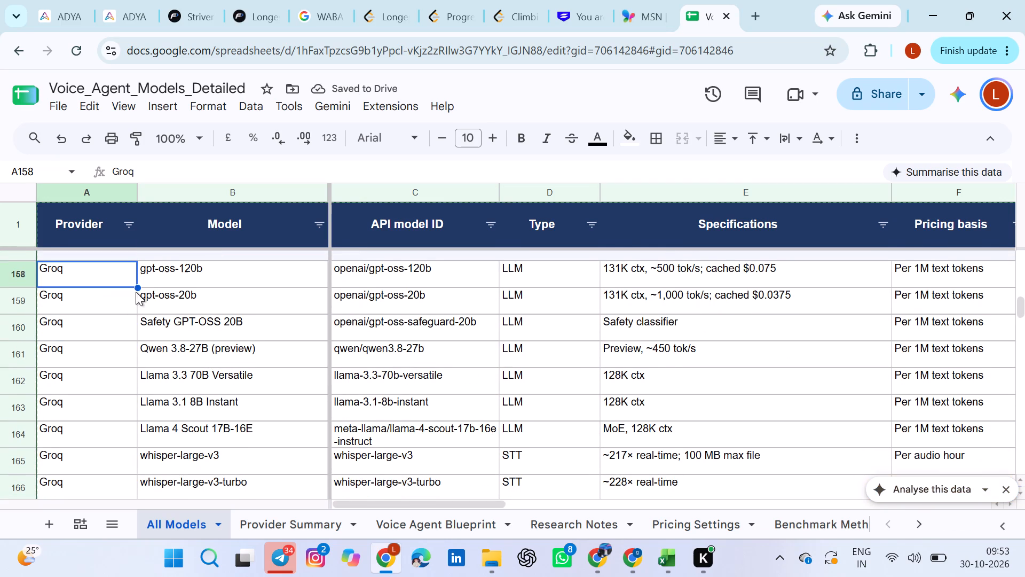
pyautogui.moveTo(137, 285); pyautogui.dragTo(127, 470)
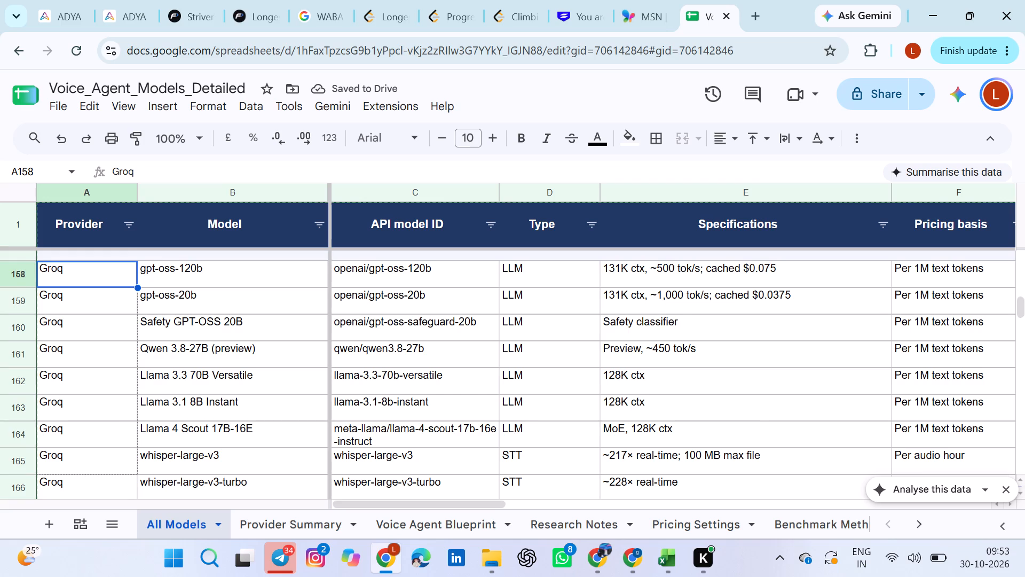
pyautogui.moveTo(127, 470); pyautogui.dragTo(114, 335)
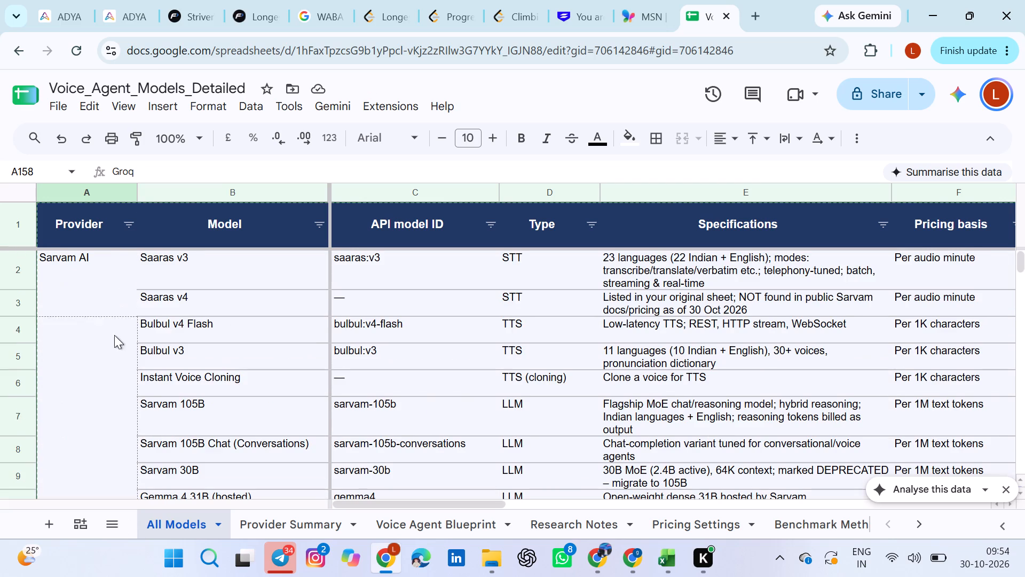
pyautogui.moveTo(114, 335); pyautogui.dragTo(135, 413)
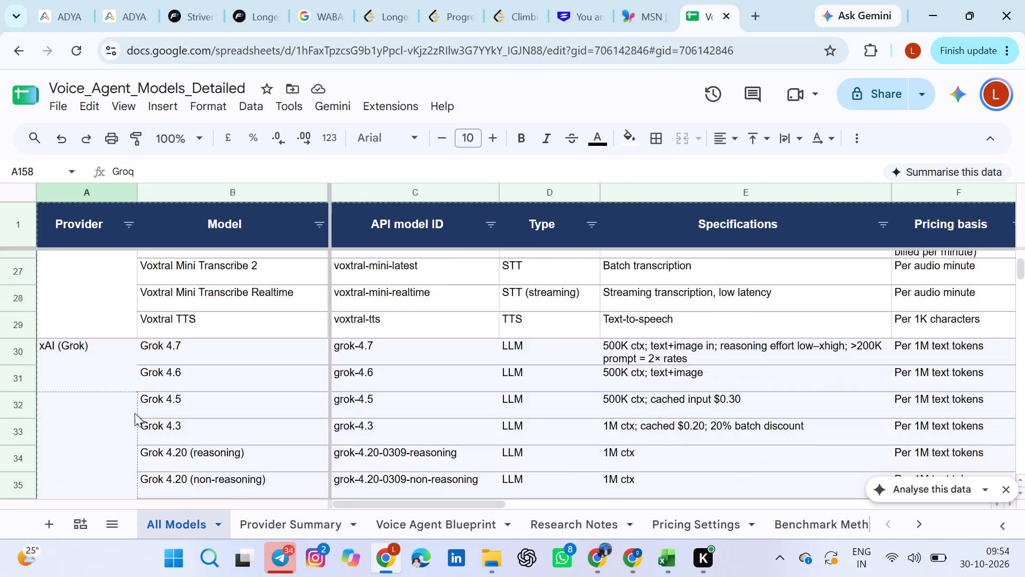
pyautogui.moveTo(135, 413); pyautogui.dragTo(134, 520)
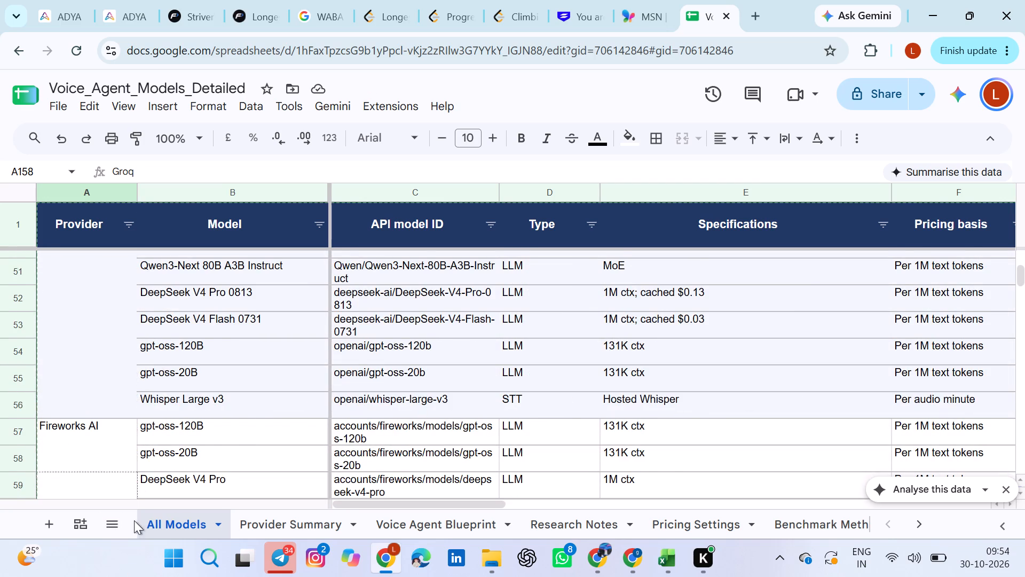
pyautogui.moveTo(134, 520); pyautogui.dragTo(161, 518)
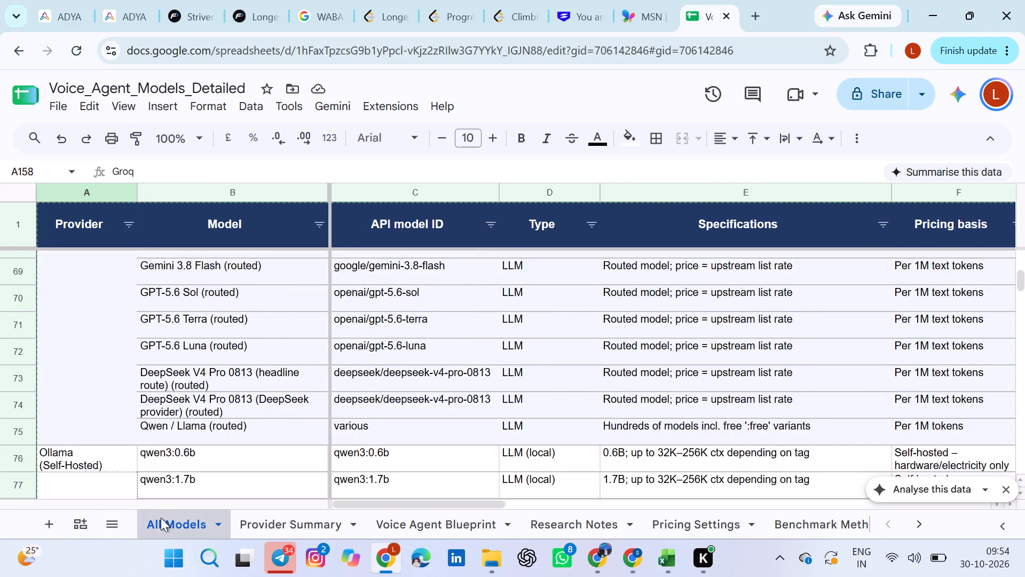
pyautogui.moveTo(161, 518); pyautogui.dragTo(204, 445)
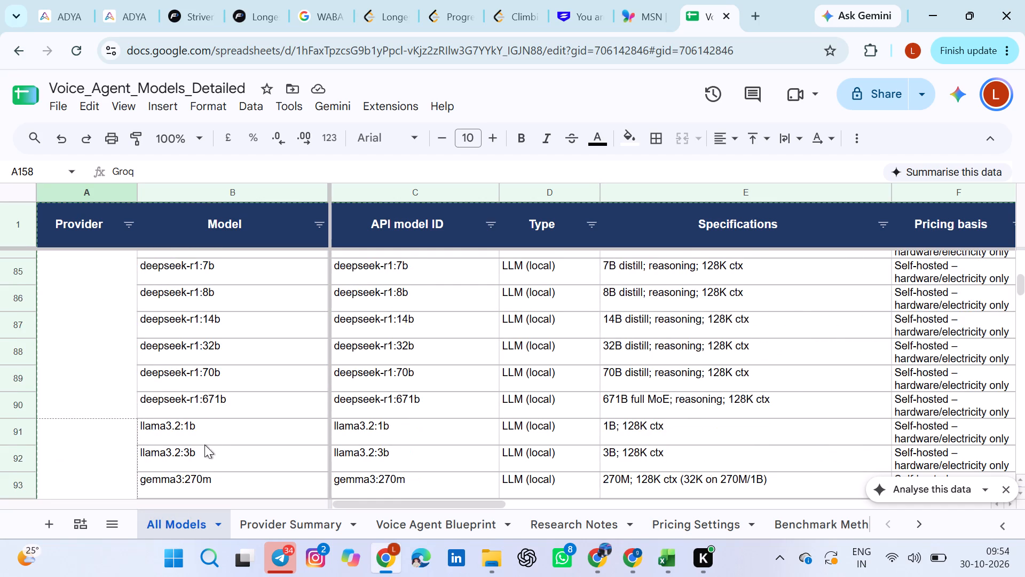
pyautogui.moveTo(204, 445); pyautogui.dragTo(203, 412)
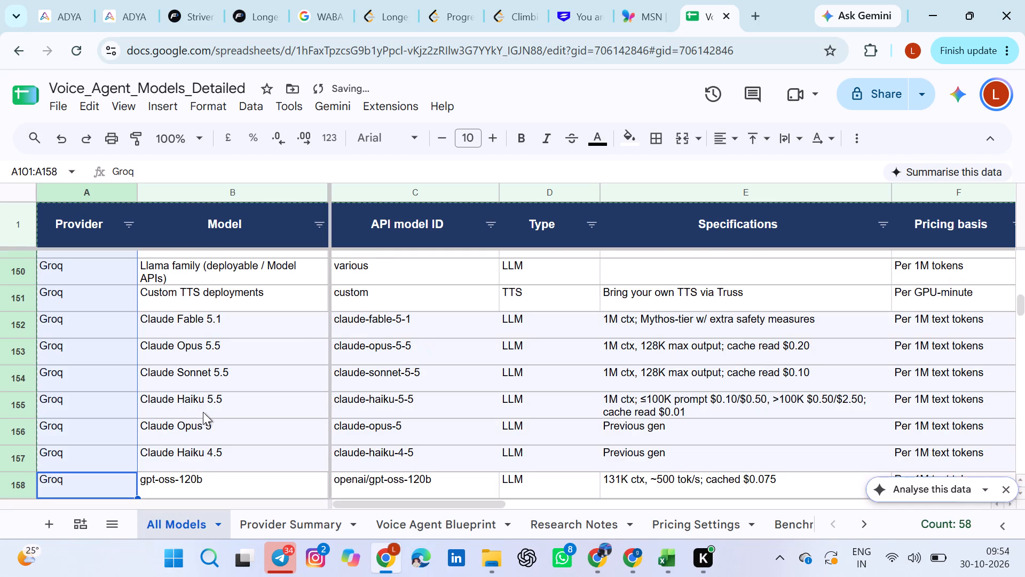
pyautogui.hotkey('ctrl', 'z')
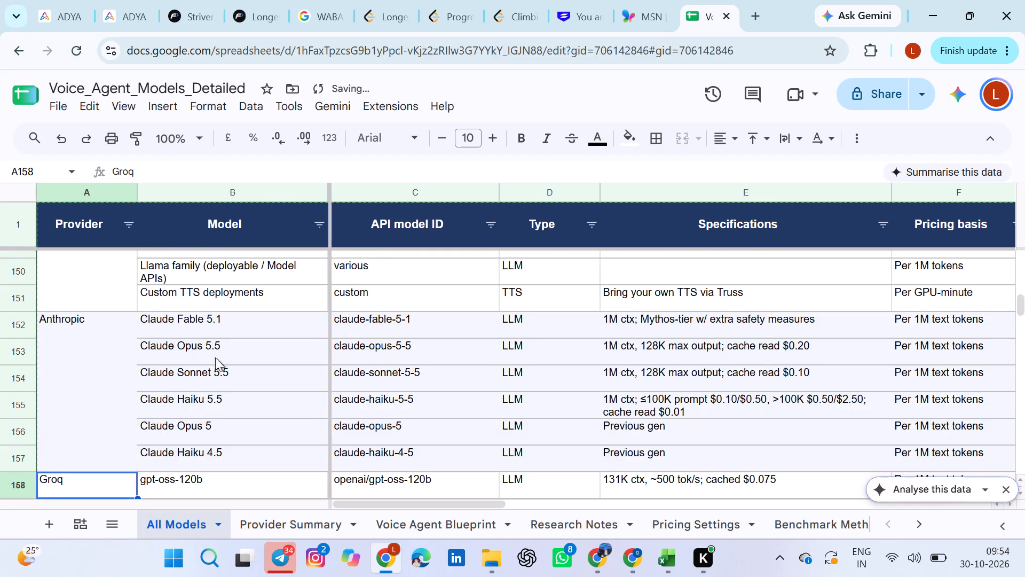
# Merge the Groq cells A158:A163 in the Provider column into a single cell.
pyautogui.scroll(-2, 224, 340)
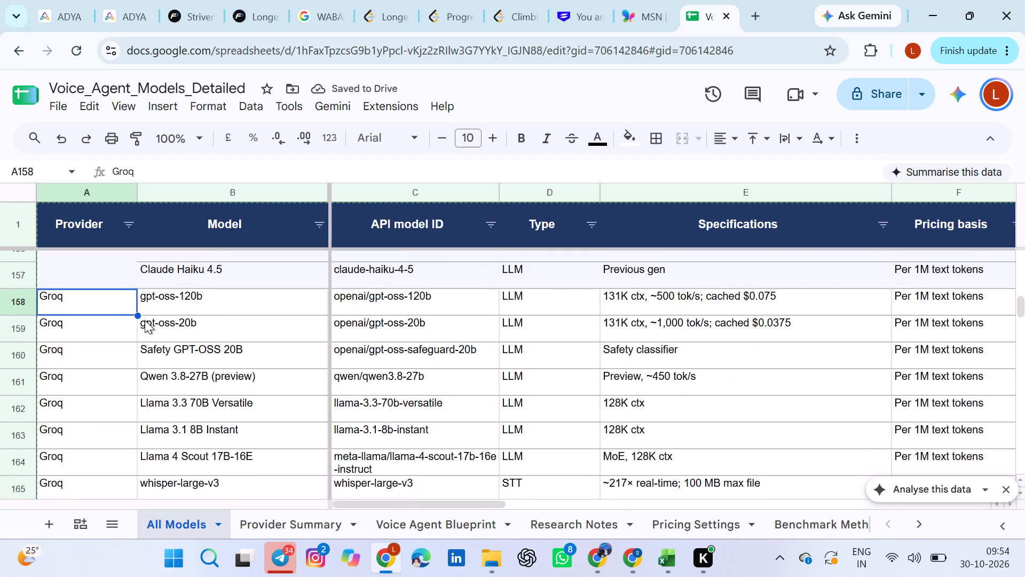
pyautogui.moveTo(137, 313); pyautogui.dragTo(133, 399)
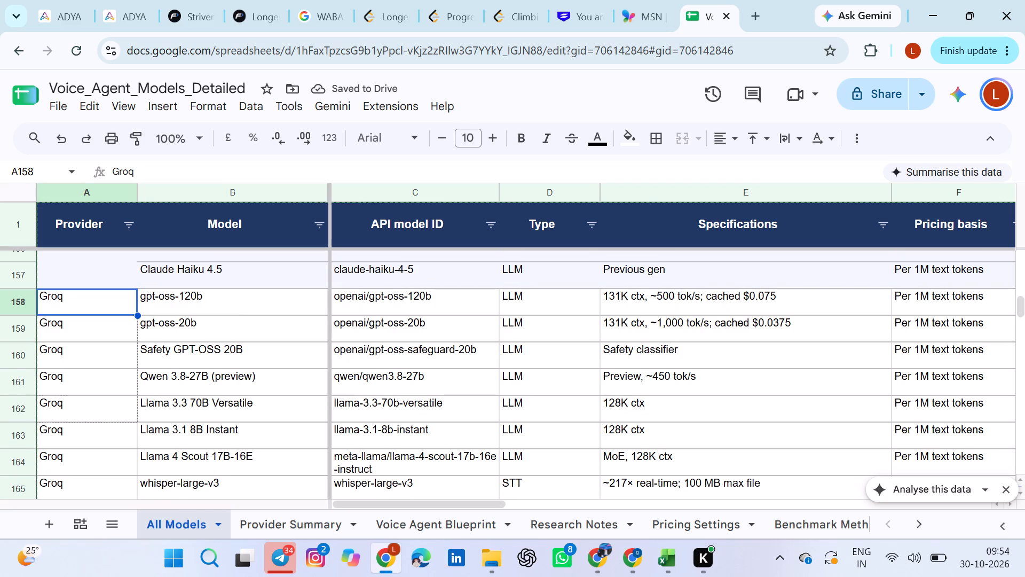
pyautogui.moveTo(133, 399); pyautogui.dragTo(133, 447)
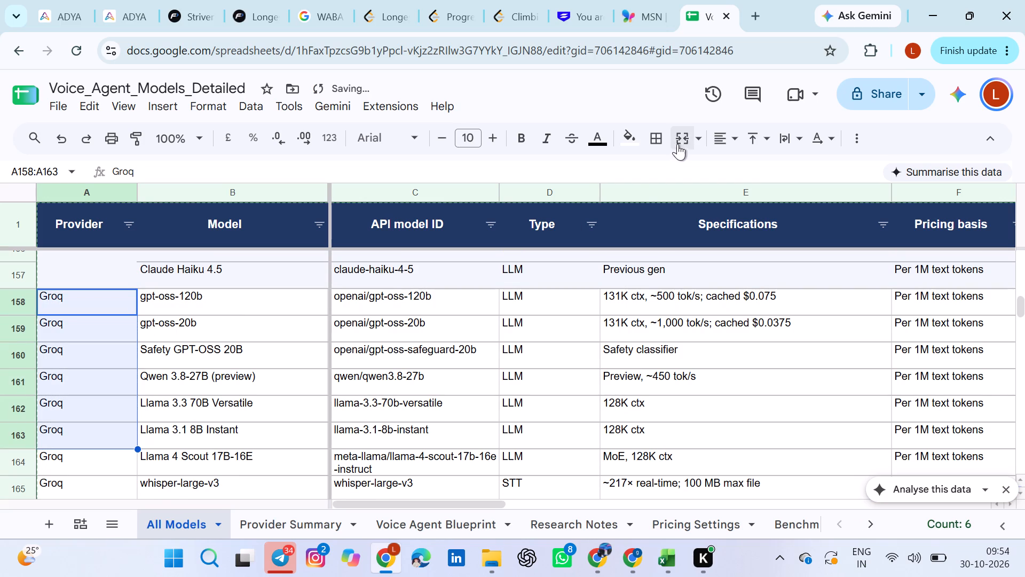
pyautogui.click(680, 140)
pyautogui.click(670, 376)
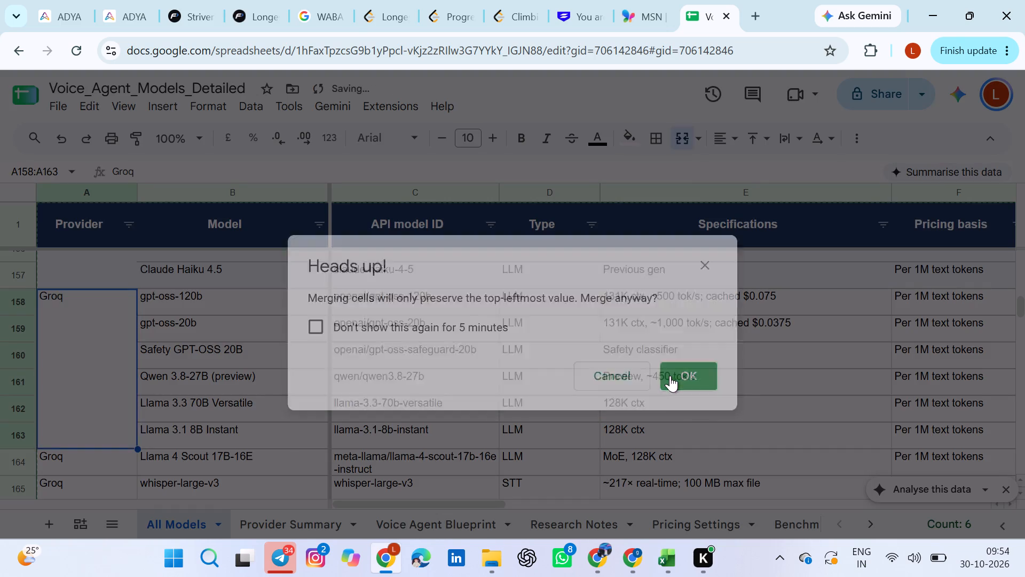
# Extend the merged Groq cell down through row 169 and merge A158:A169 in the Provider column into a single cell.
pyautogui.scroll(-3, 411, 370)
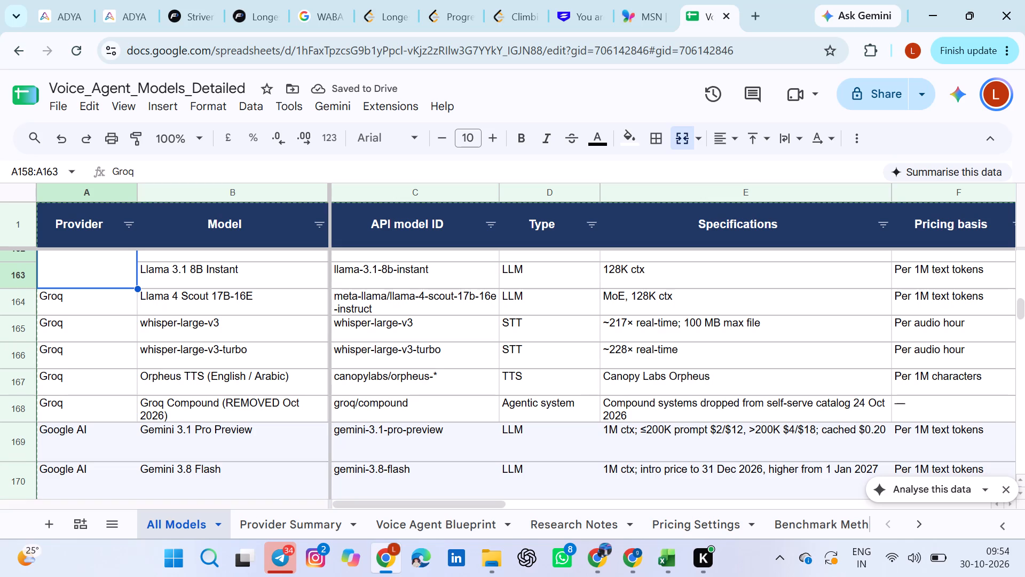
pyautogui.moveTo(136, 288); pyautogui.dragTo(135, 418)
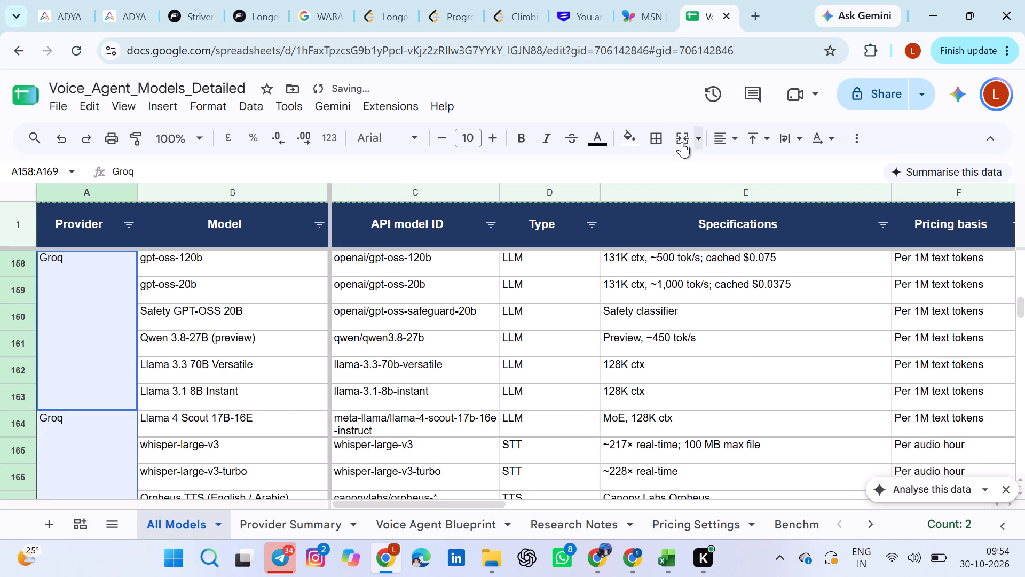
pyautogui.click(682, 140)
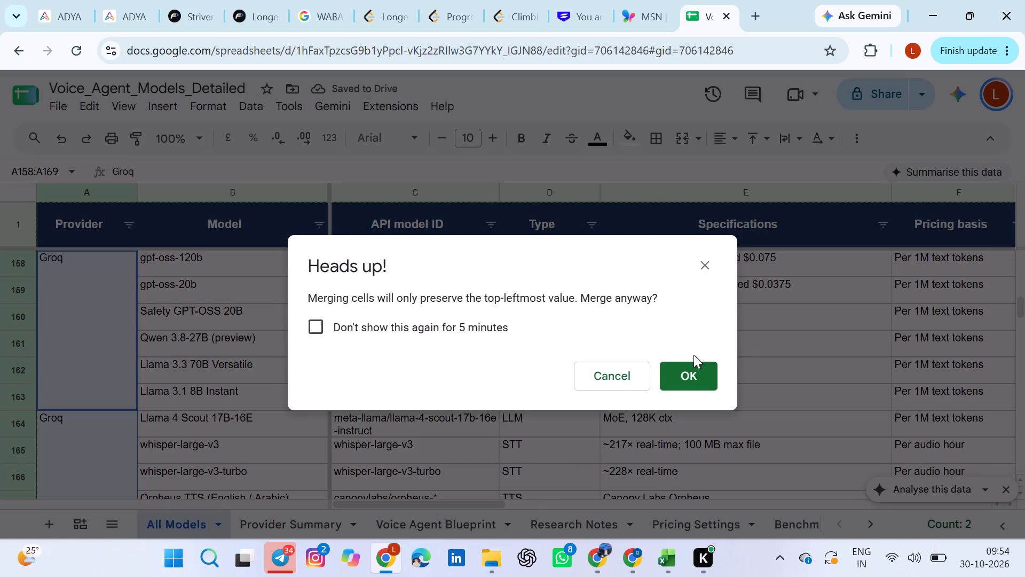
pyautogui.click(690, 365)
pyautogui.scroll(-3, 450, 379)
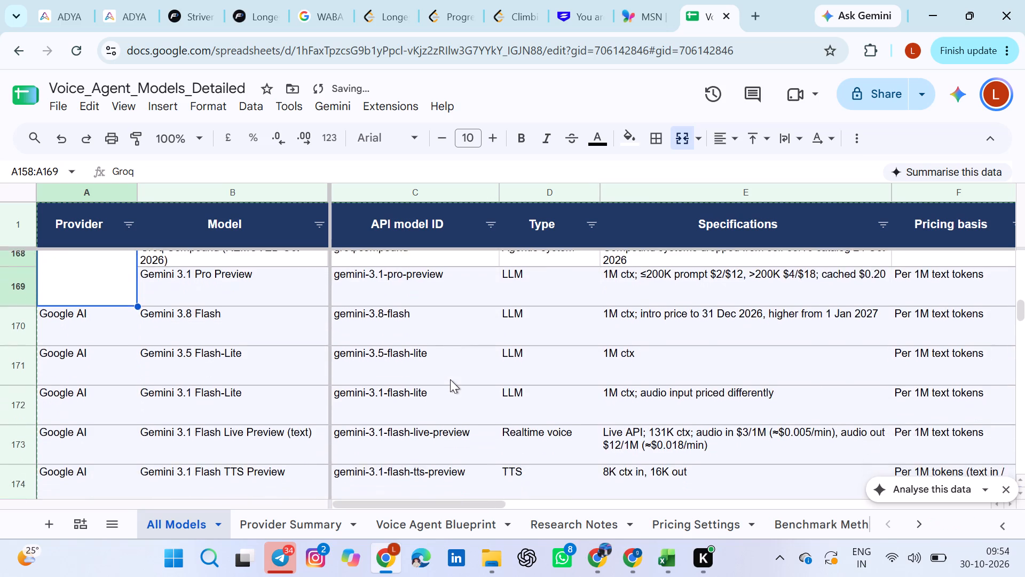
pyautogui.scroll(-1, 450, 379)
pyautogui.scroll(1, 208, 370)
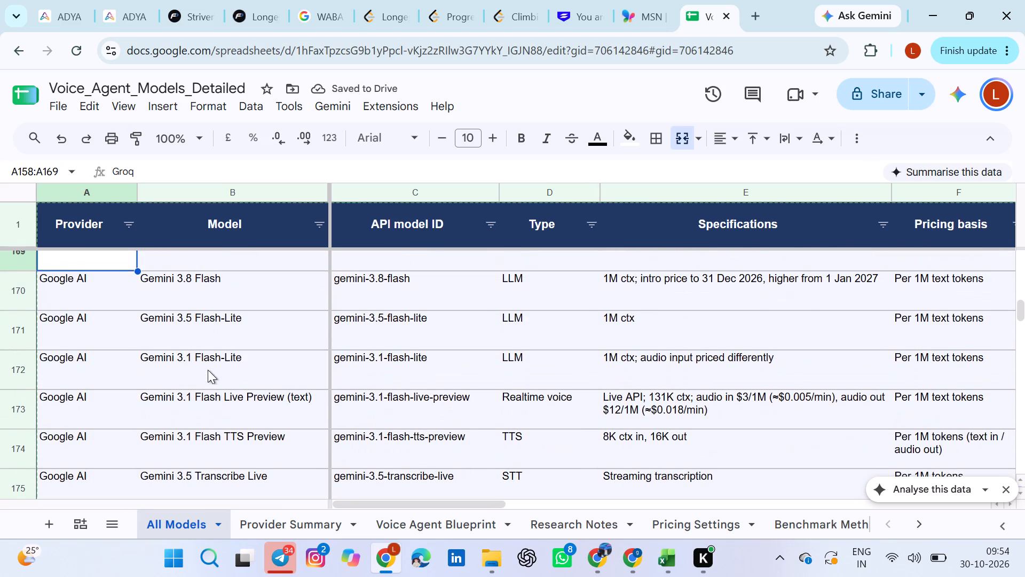
pyautogui.click(89, 285)
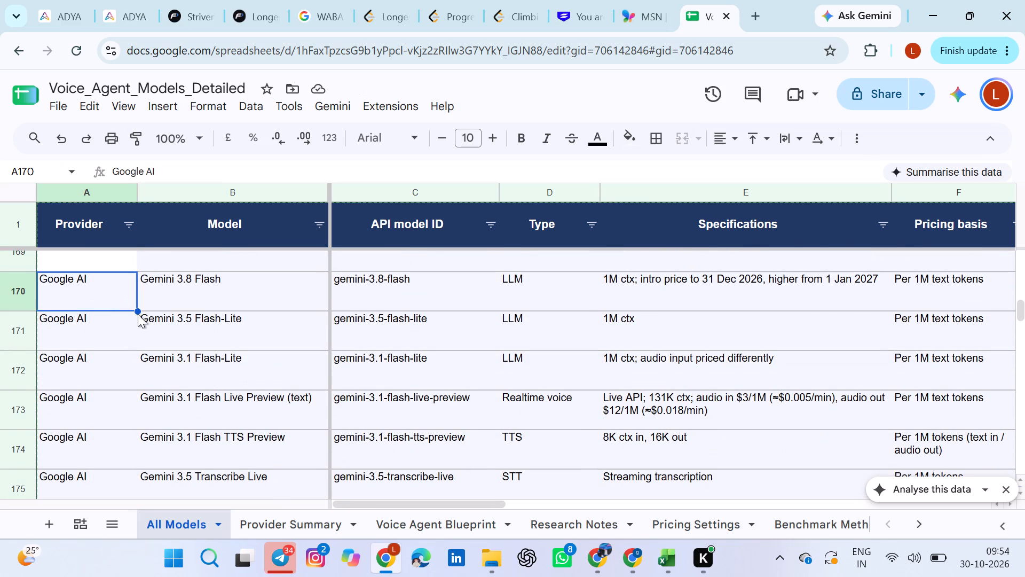
pyautogui.moveTo(136, 309); pyautogui.dragTo(121, 473)
pyautogui.moveTo(121, 473); pyautogui.dragTo(122, 486)
pyautogui.scroll(-1, 219, 433)
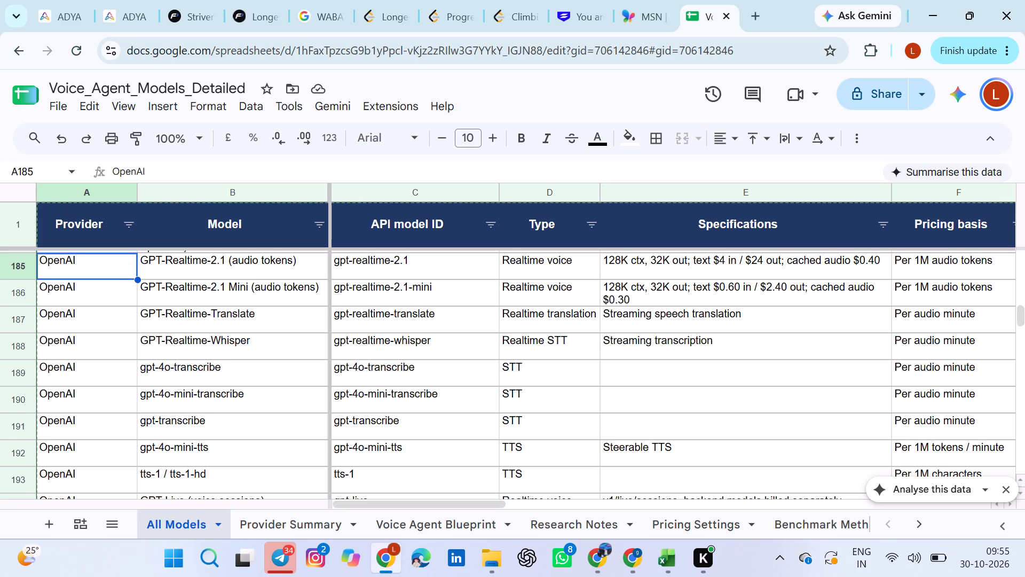
pyautogui.moveTo(138, 277); pyautogui.dragTo(127, 482)
pyautogui.click(683, 132)
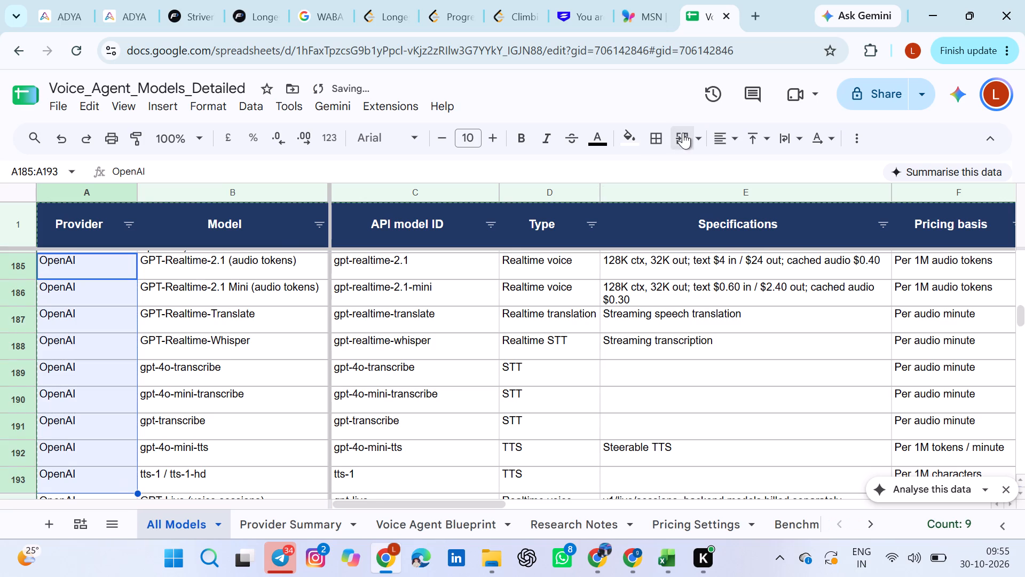
pyautogui.click(684, 379)
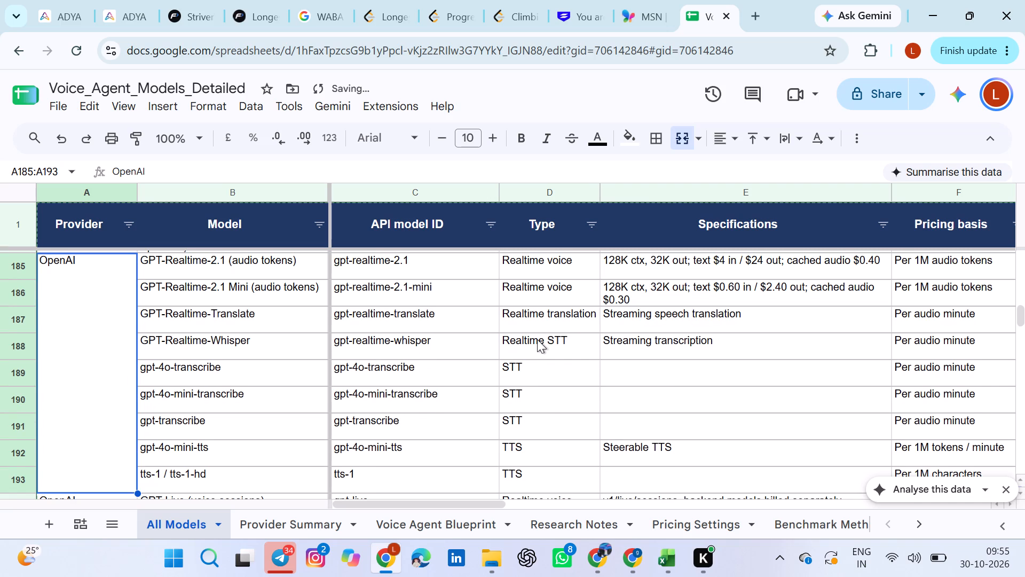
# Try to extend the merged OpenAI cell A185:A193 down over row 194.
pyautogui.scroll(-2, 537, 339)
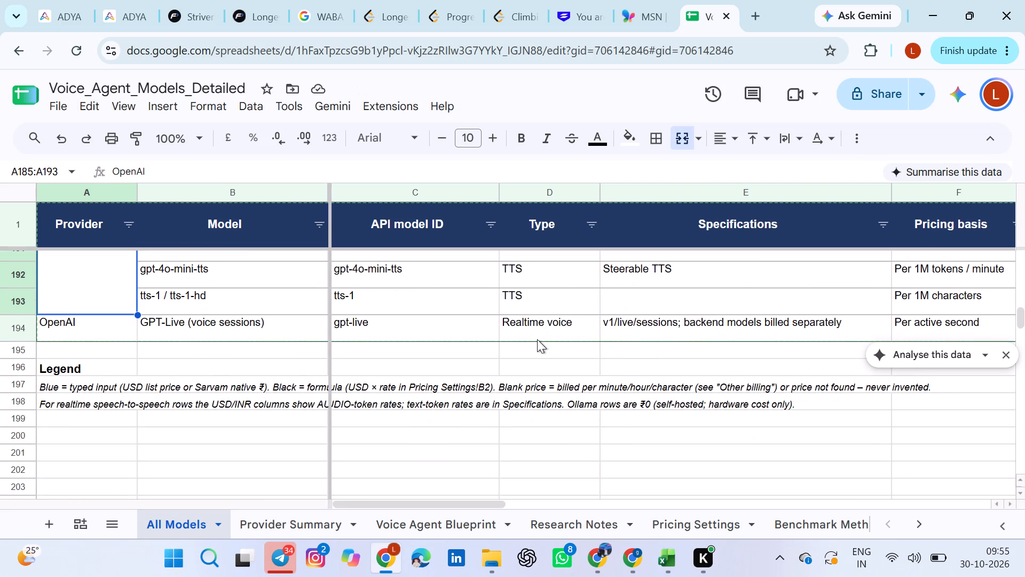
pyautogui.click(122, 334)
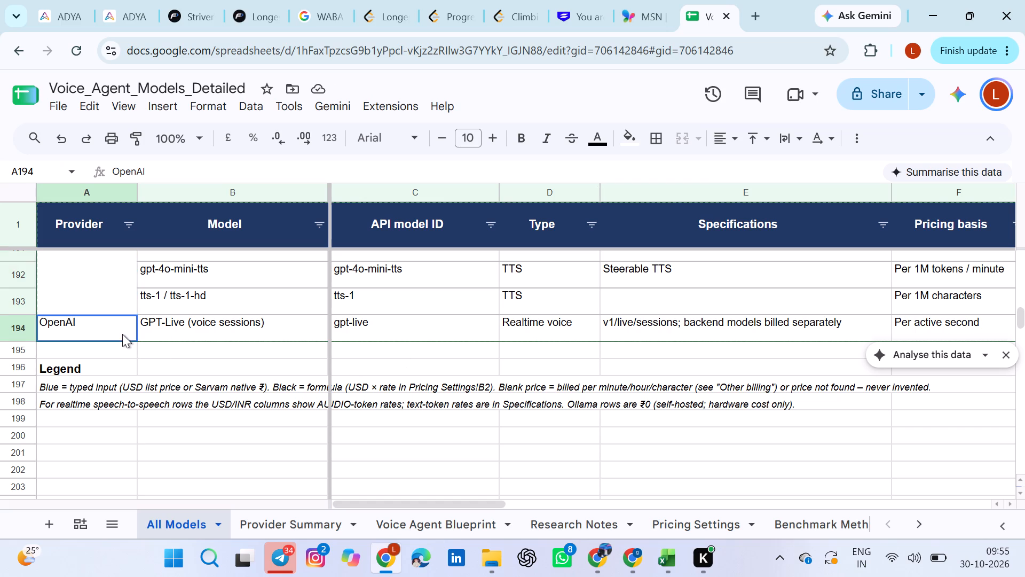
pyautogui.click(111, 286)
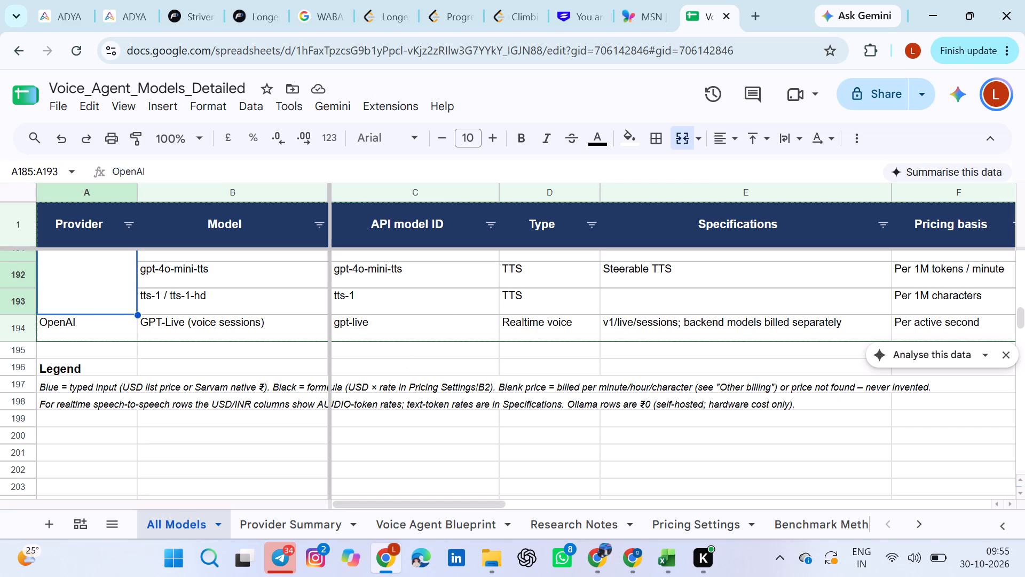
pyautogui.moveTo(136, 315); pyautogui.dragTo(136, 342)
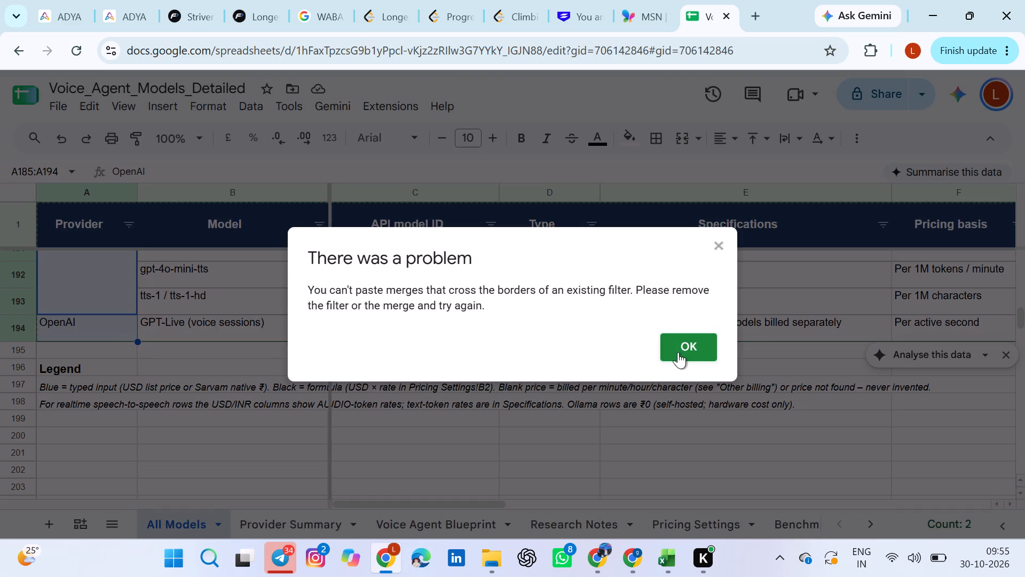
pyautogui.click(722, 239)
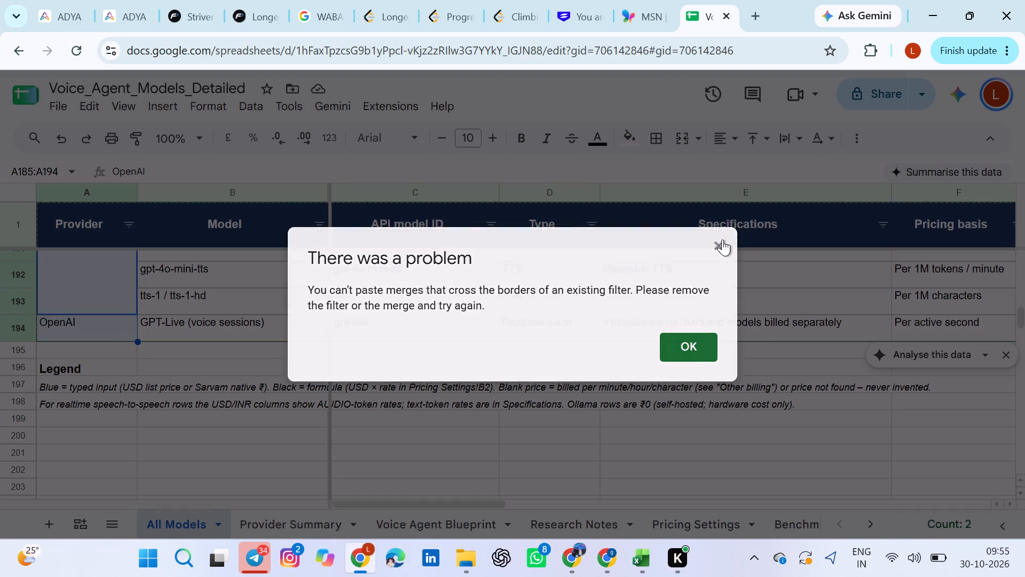
# Extend the selection of the merged OpenAI cell through row 194 and merge A185:A194 in the Provider column into one cell.
pyautogui.scroll(1, 270, 295)
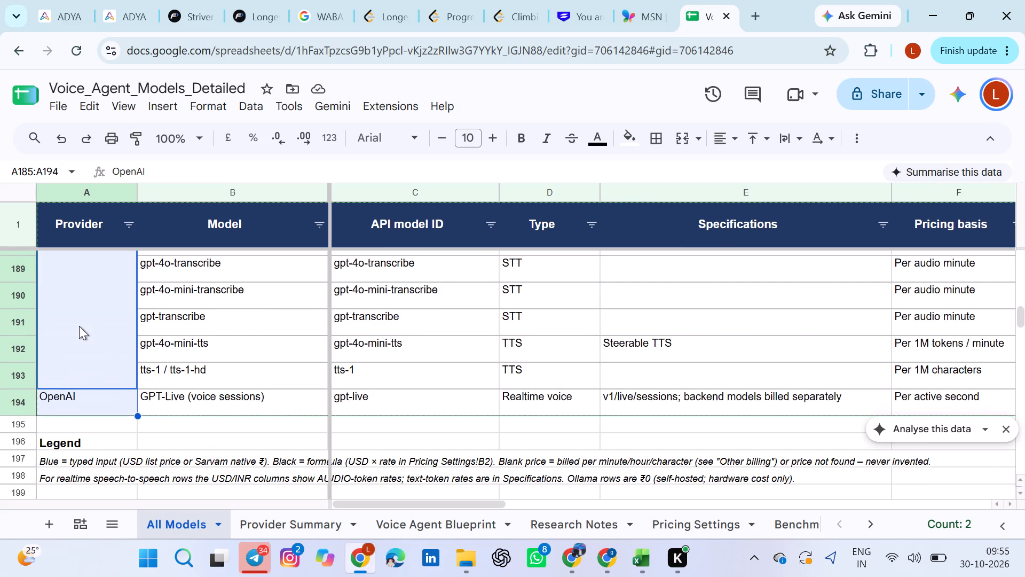
pyautogui.click(79, 326)
pyautogui.scroll(3, 190, 349)
pyautogui.scroll(-3, 190, 349)
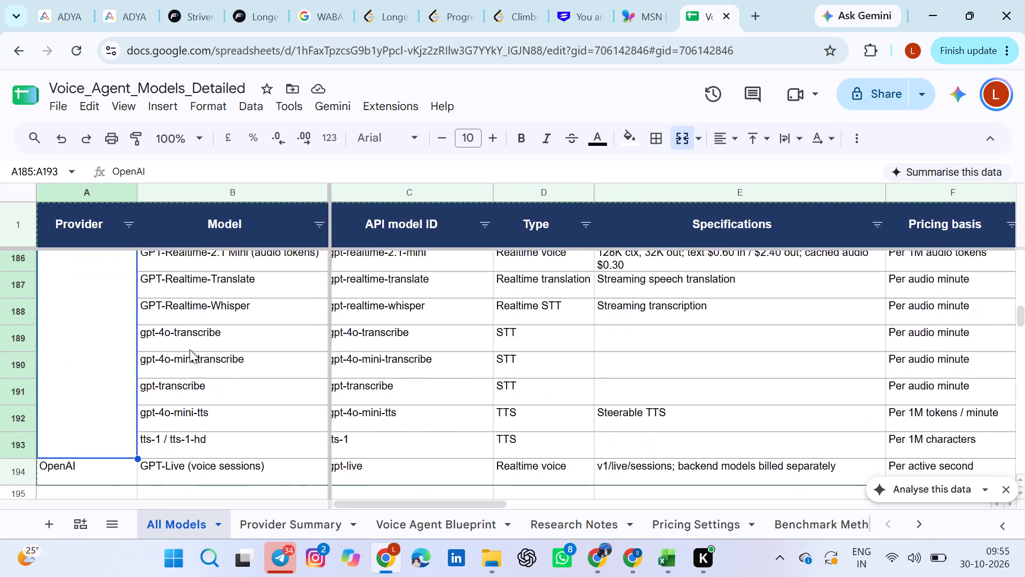
pyautogui.scroll(-1, 190, 349)
pyautogui.moveTo(136, 389); pyautogui.dragTo(136, 395)
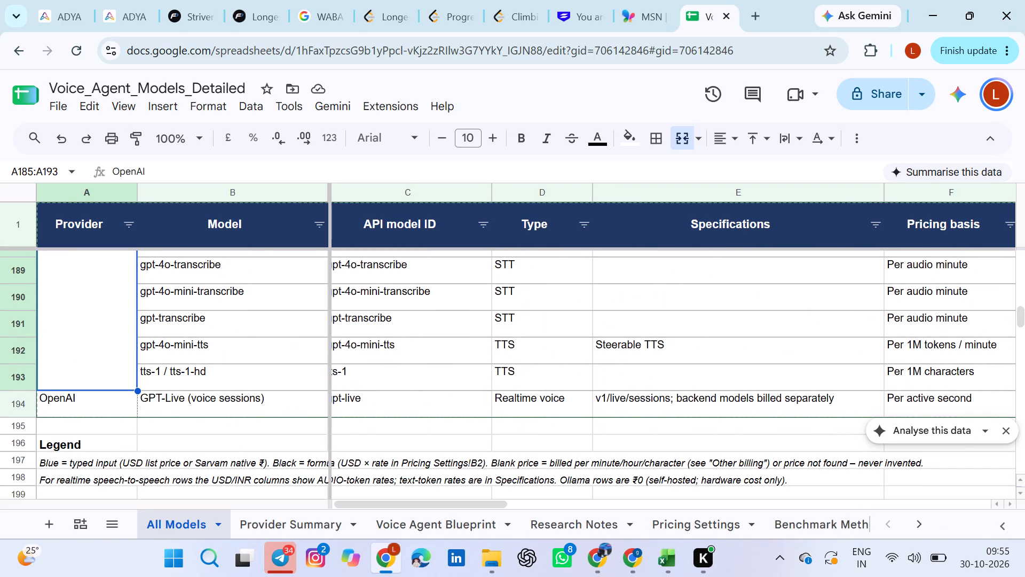
pyautogui.moveTo(136, 395); pyautogui.dragTo(136, 414)
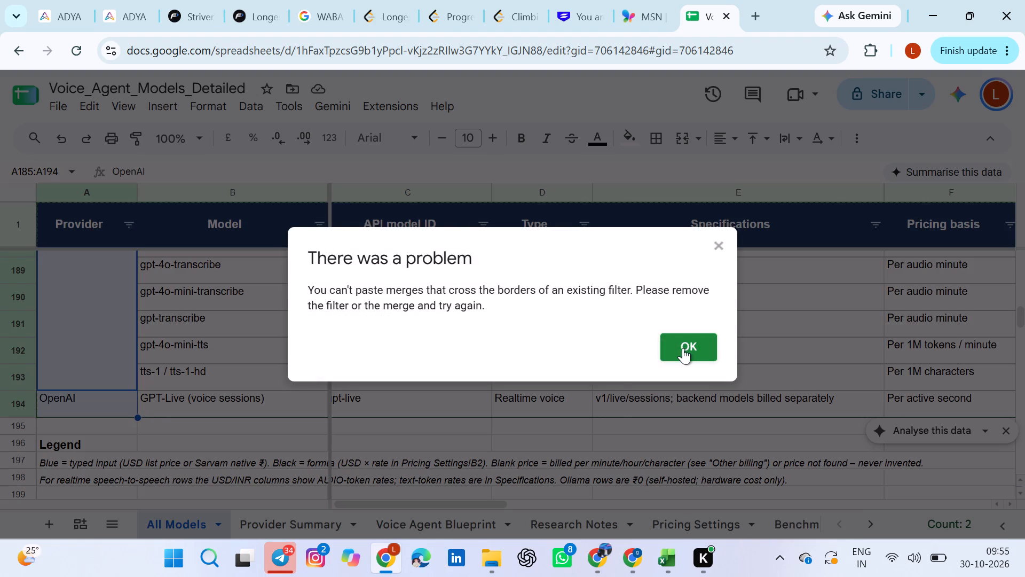
pyautogui.click(683, 348)
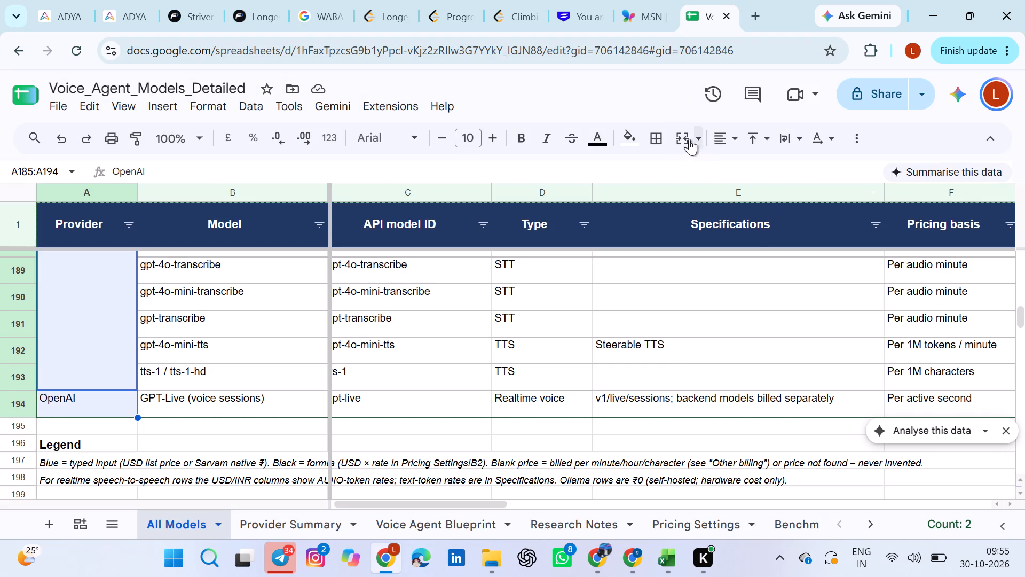
pyautogui.click(682, 138)
pyautogui.click(693, 365)
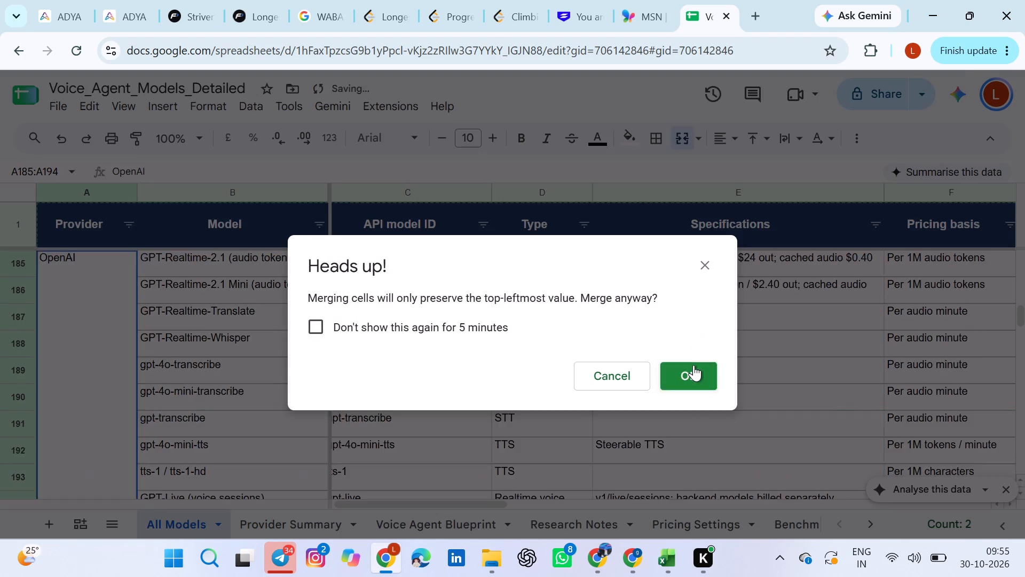
pyautogui.scroll(-2, 549, 392)
pyautogui.scroll(1, 549, 392)
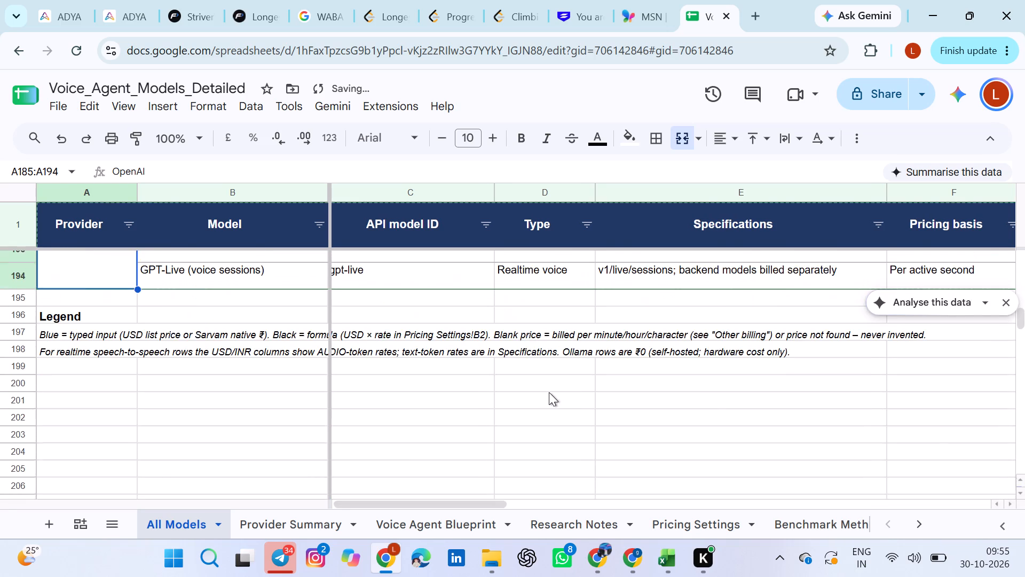
pyautogui.scroll(2, 549, 392)
pyautogui.click(696, 379)
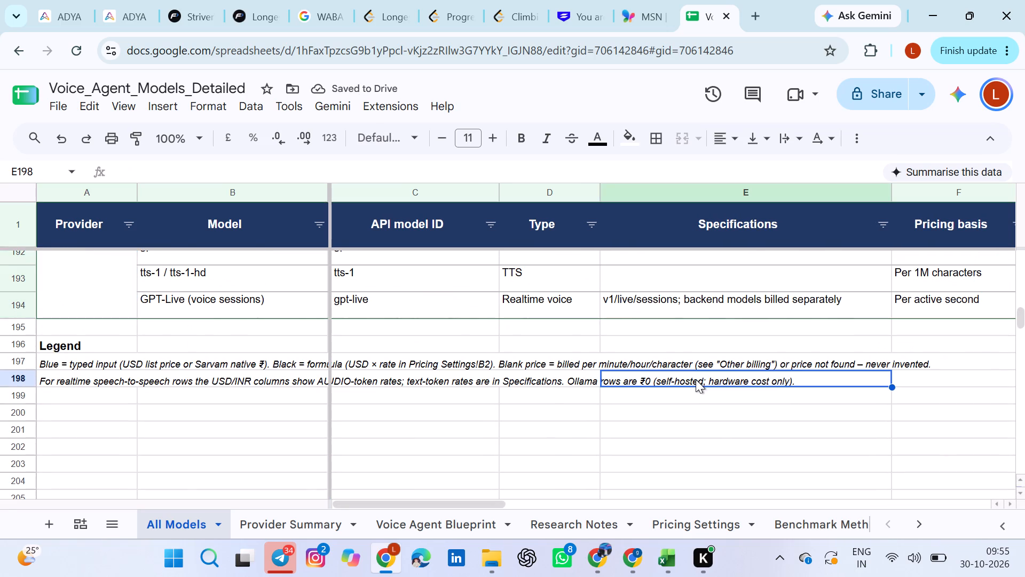
# Clear the Legend heading in A196 and the two explanatory notes in A197 and A198 below the table.
pyautogui.click(92, 340)
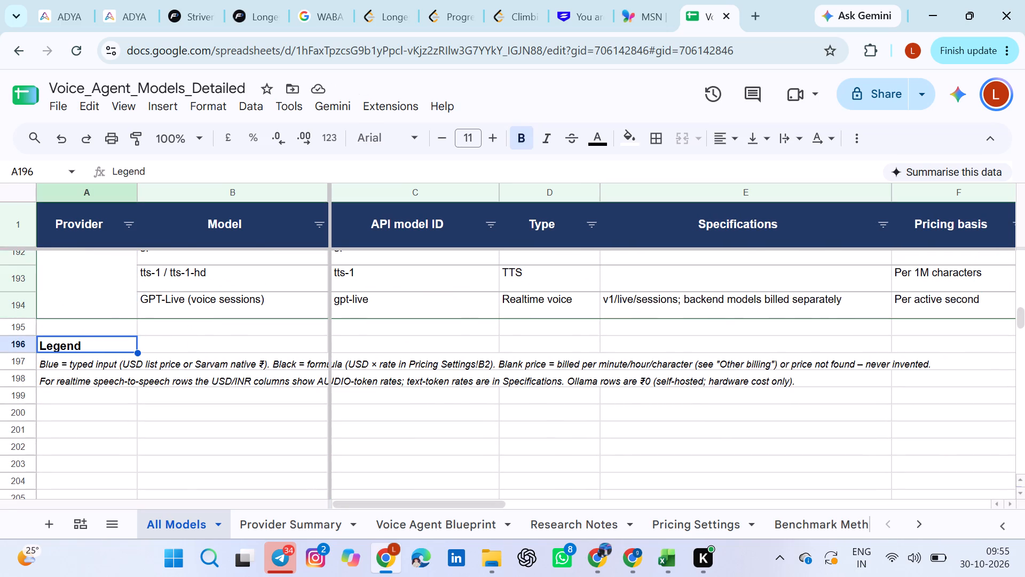
pyautogui.doubleClick(101, 364)
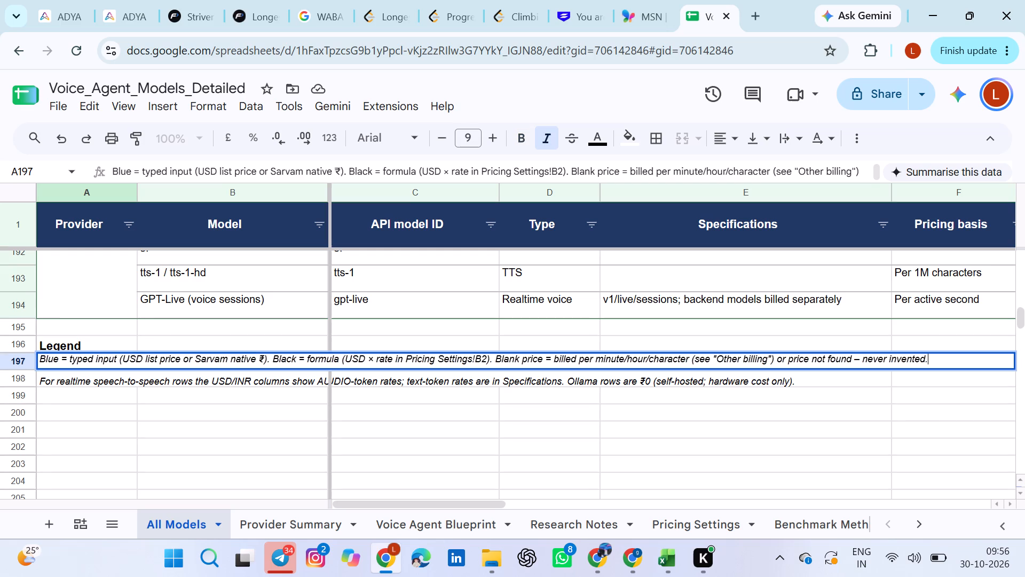
pyautogui.hotkey('ctrl', 'a')
pyautogui.press('BackSpace')
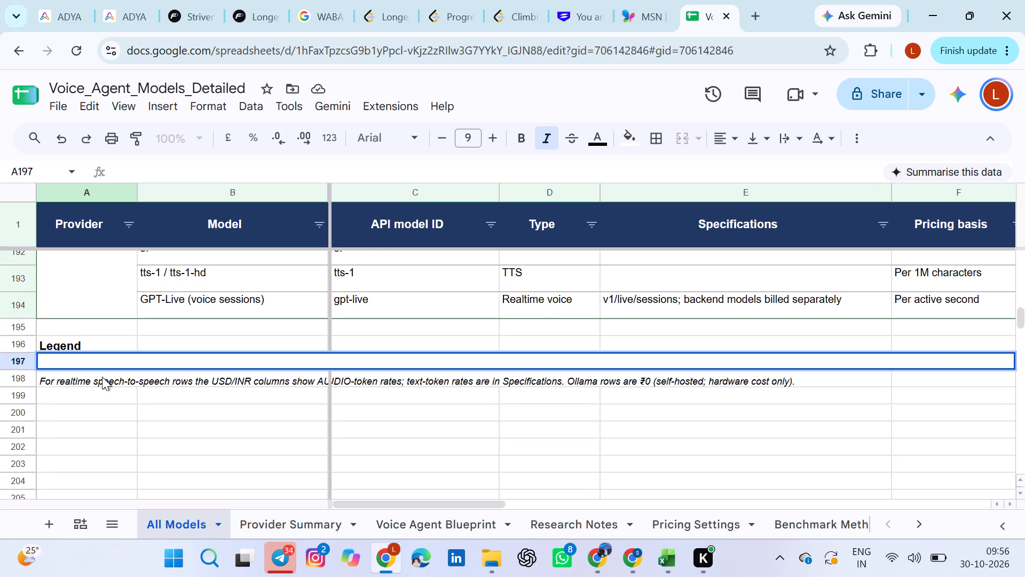
pyautogui.doubleClick(103, 375)
pyautogui.hotkey('ctrl', 'a')
pyautogui.press('BackSpace')
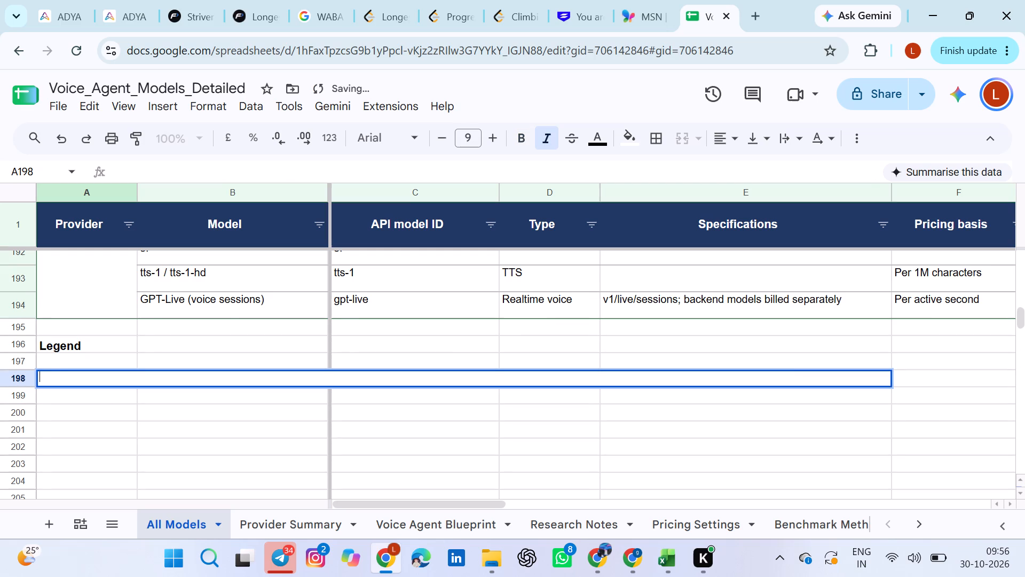
pyautogui.doubleClick(70, 345)
pyautogui.hotkey('ctrl', 'a')
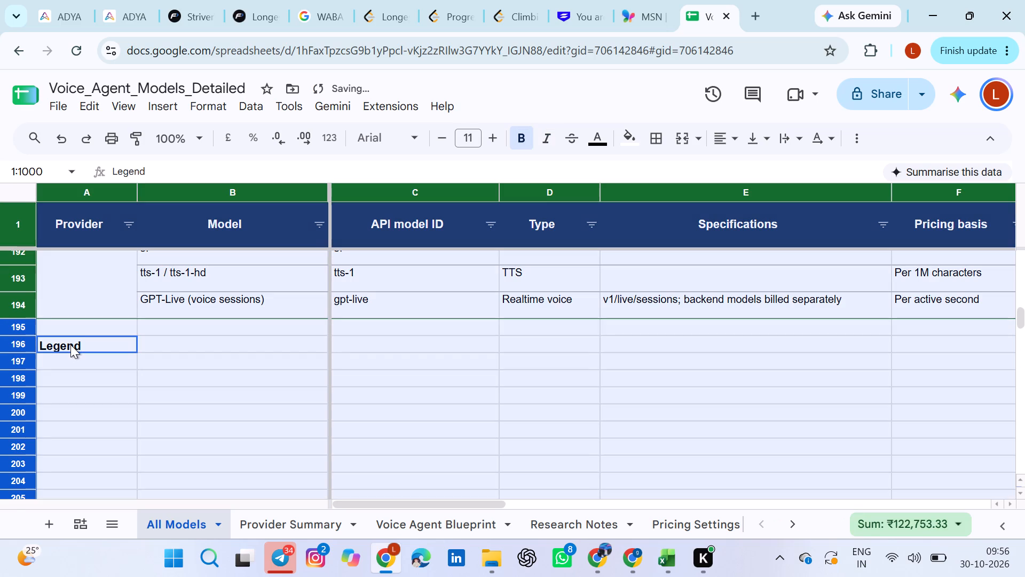
pyautogui.doubleClick(70, 345)
pyautogui.hotkey('ctrl', 'a')
pyautogui.press('BackSpace')
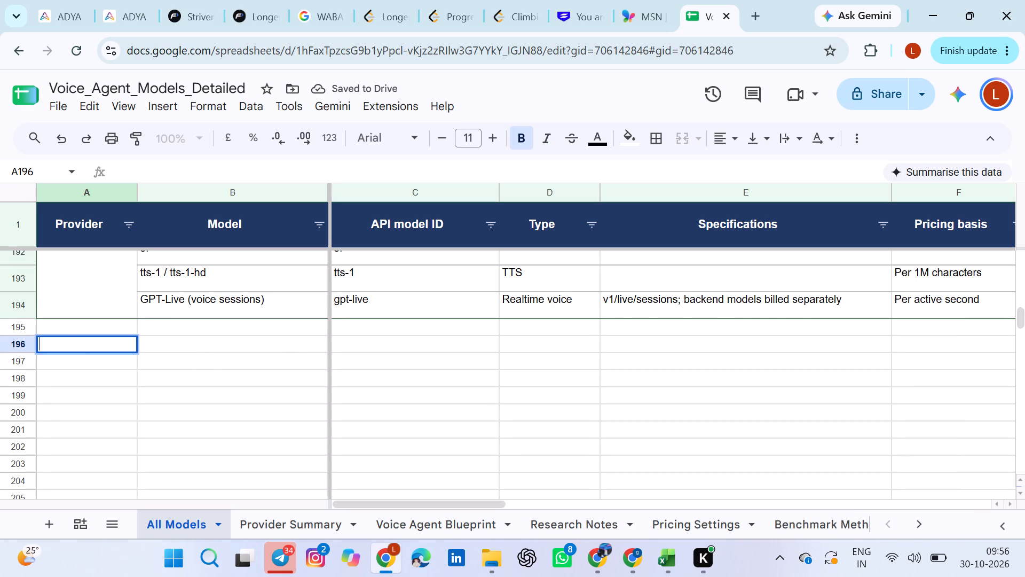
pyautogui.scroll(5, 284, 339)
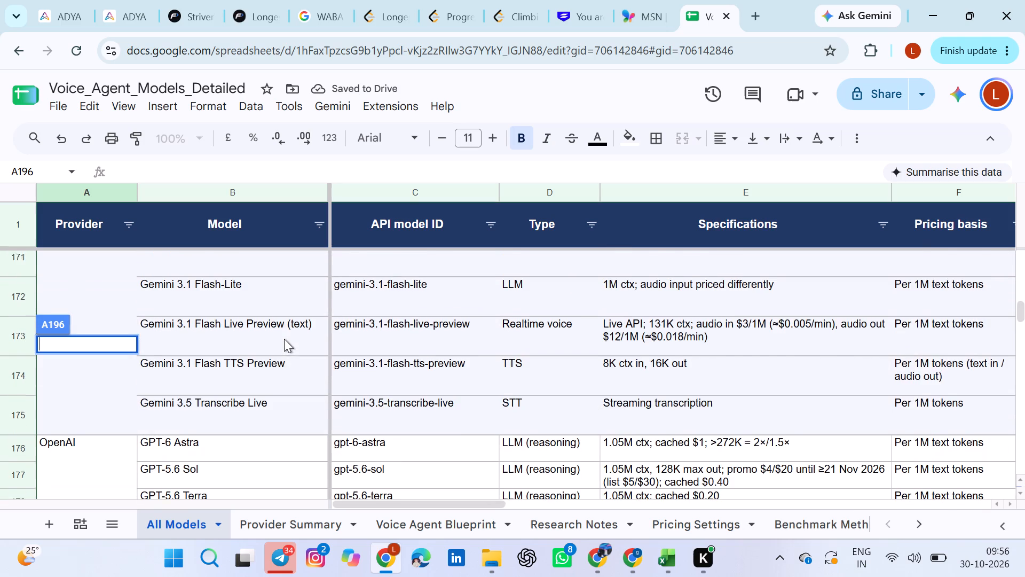
# Delete the API model ID column from the All Models sheet.
pyautogui.scroll(1, 284, 339)
pyautogui.click(286, 332)
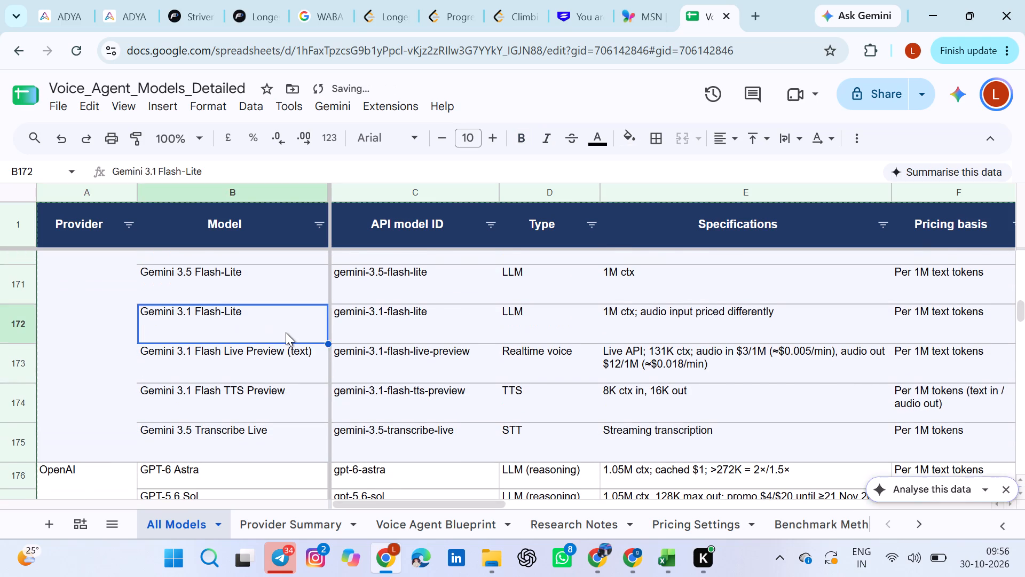
pyautogui.scroll(10, 286, 332)
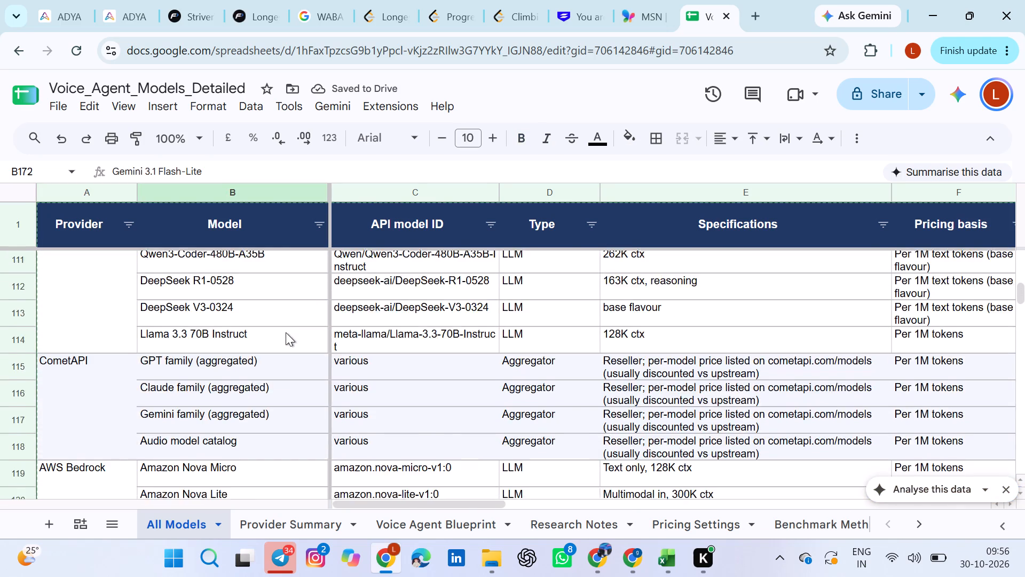
pyautogui.scroll(6, 286, 332)
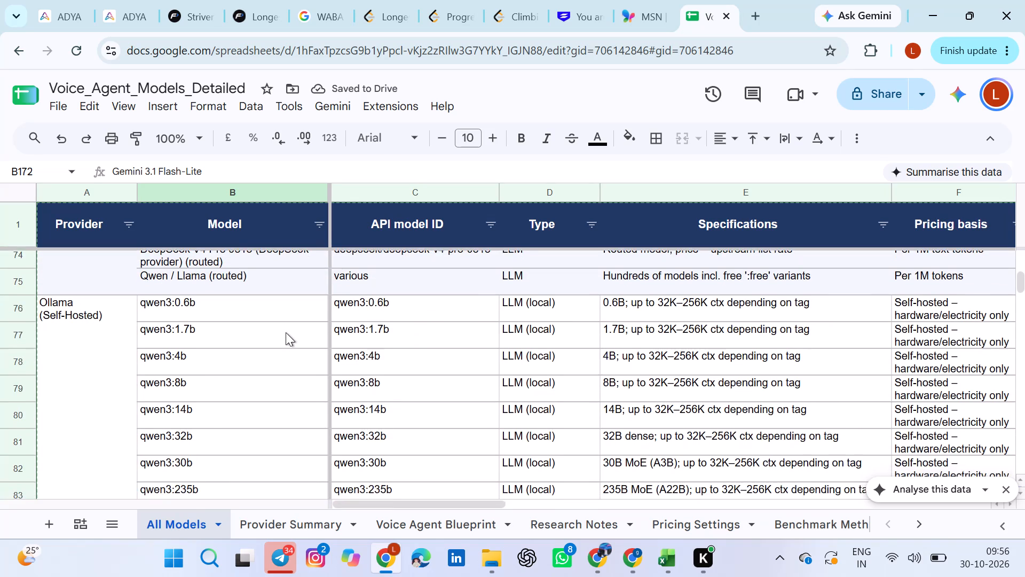
pyautogui.scroll(8, 286, 332)
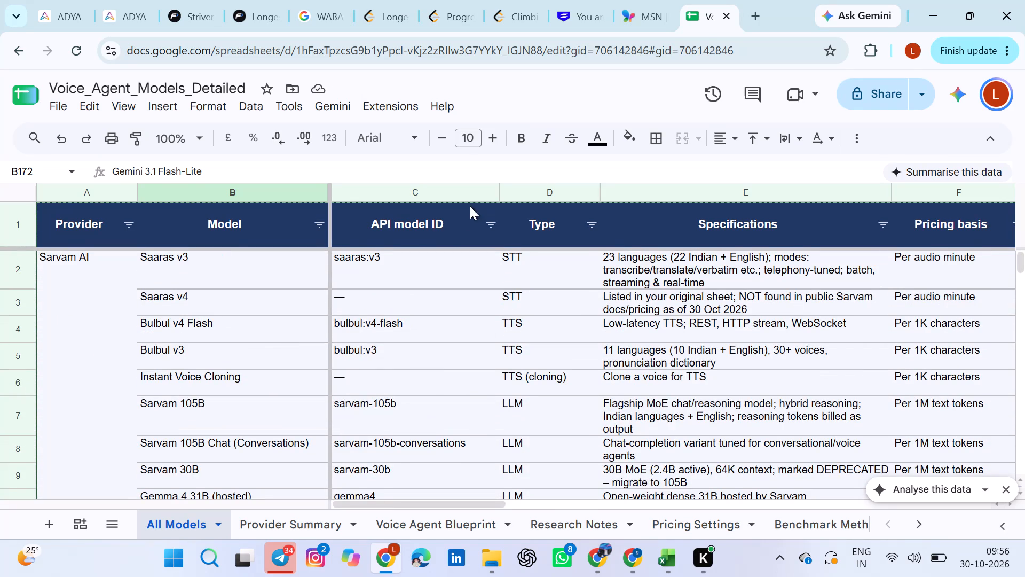
pyautogui.click(450, 208)
pyautogui.click(452, 192)
pyautogui.rightClick(452, 192)
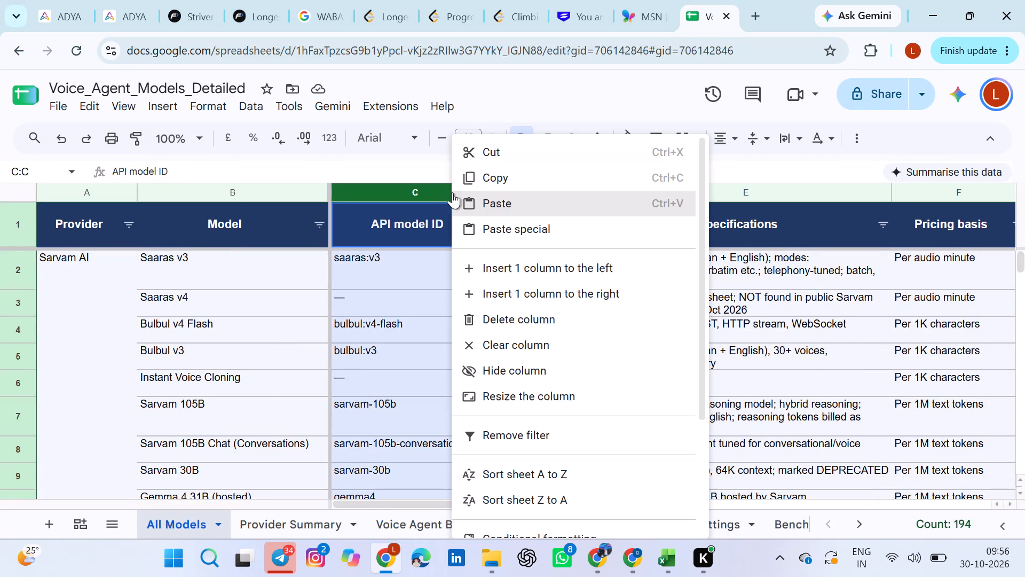
pyautogui.scroll(-1, 548, 381)
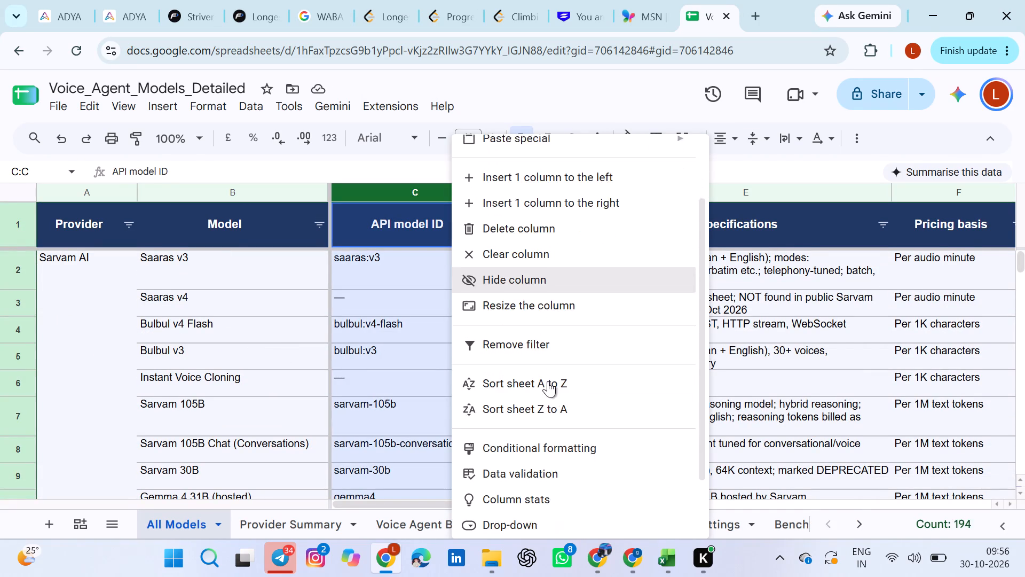
pyautogui.scroll(-1, 548, 381)
pyautogui.scroll(2, 541, 440)
pyautogui.scroll(-1, 549, 355)
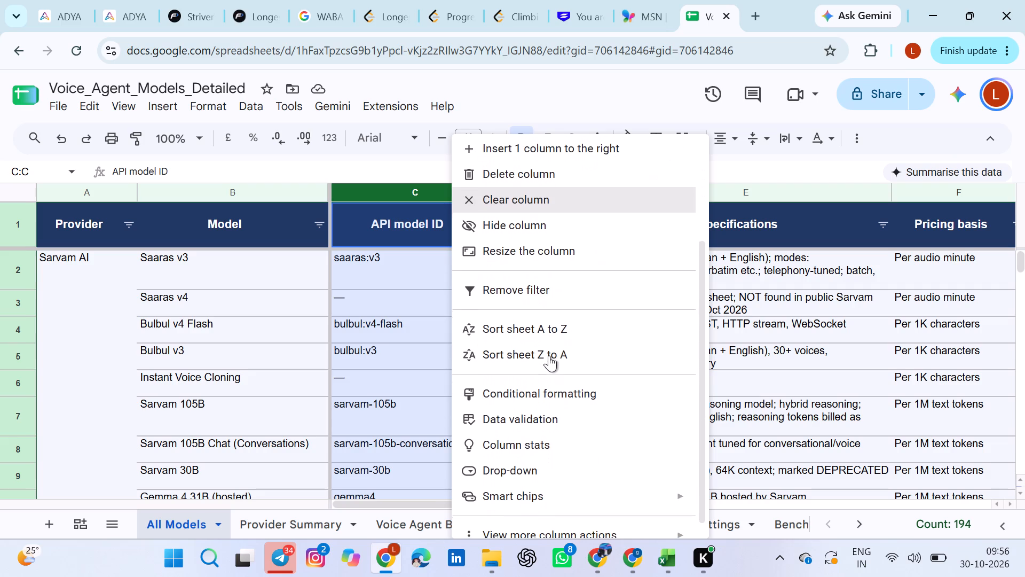
pyautogui.scroll(1, 549, 355)
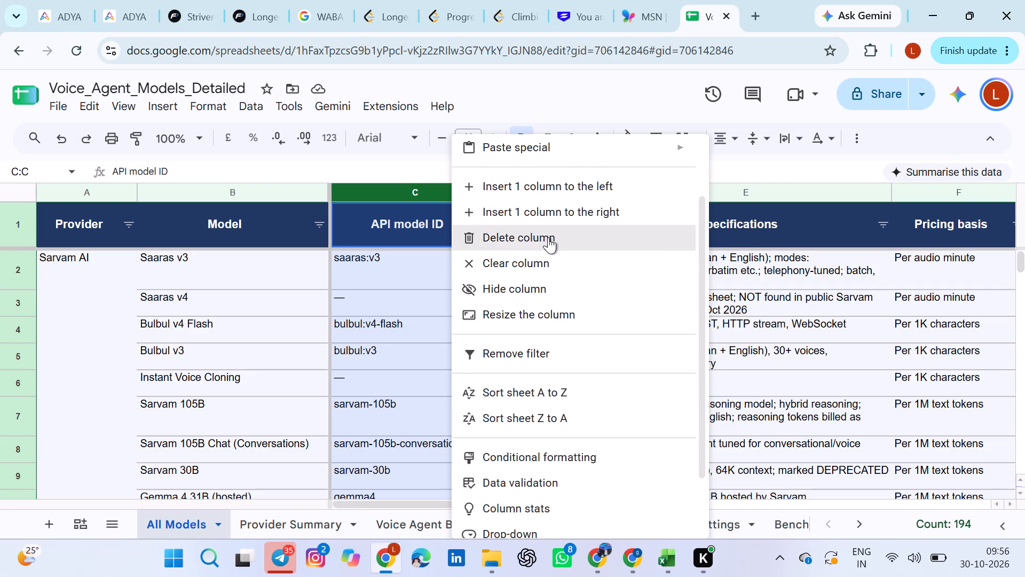
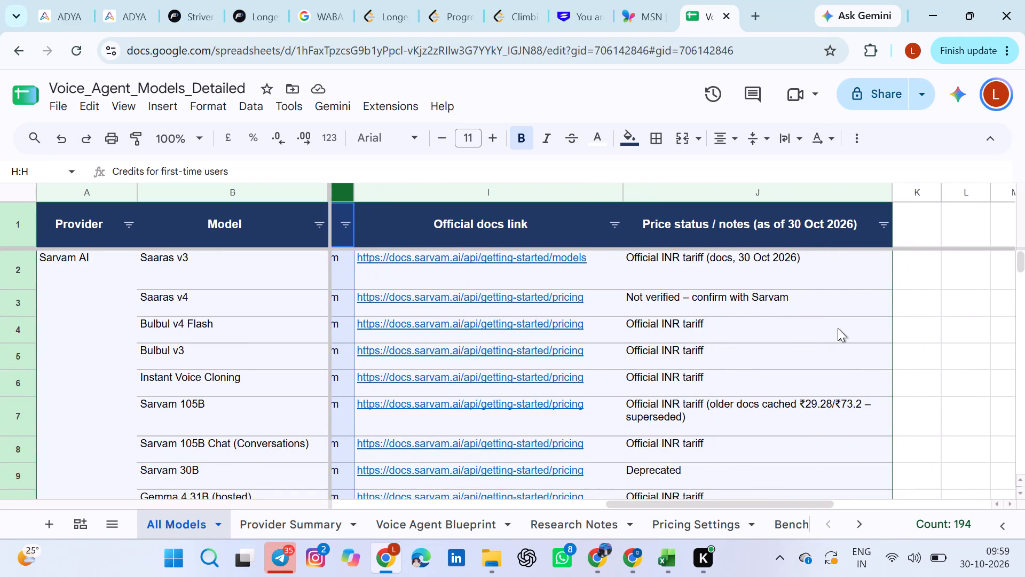
pyautogui.scroll(1, 838, 328)
pyautogui.hscroll(-1, 838, 328)
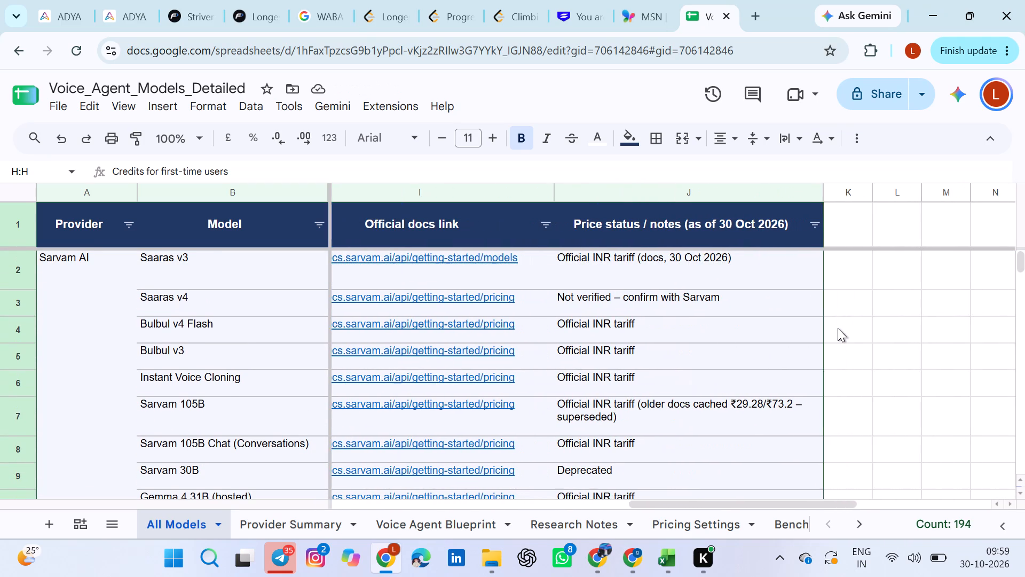
pyautogui.rightClick(723, 197)
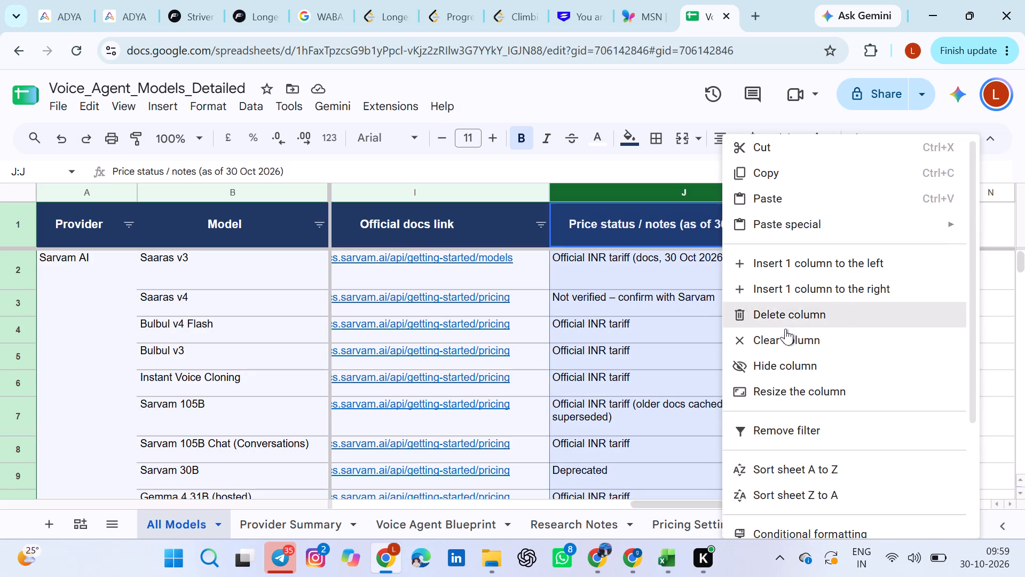
pyautogui.click(792, 319)
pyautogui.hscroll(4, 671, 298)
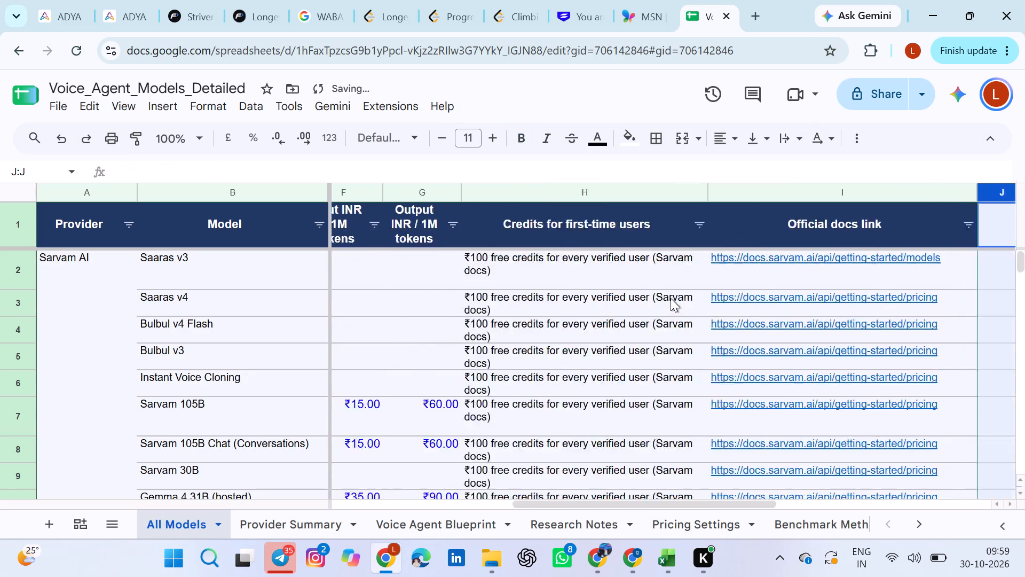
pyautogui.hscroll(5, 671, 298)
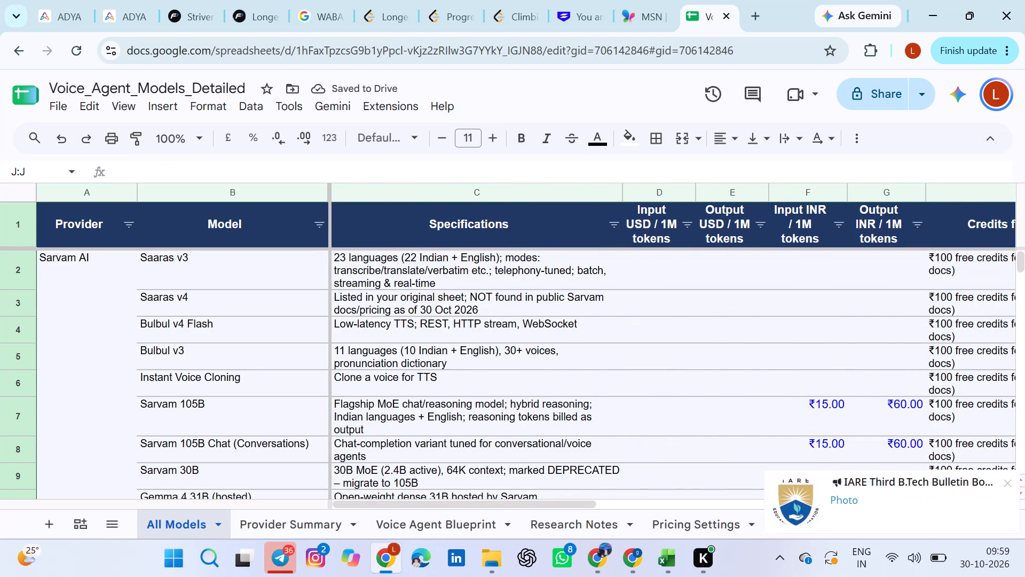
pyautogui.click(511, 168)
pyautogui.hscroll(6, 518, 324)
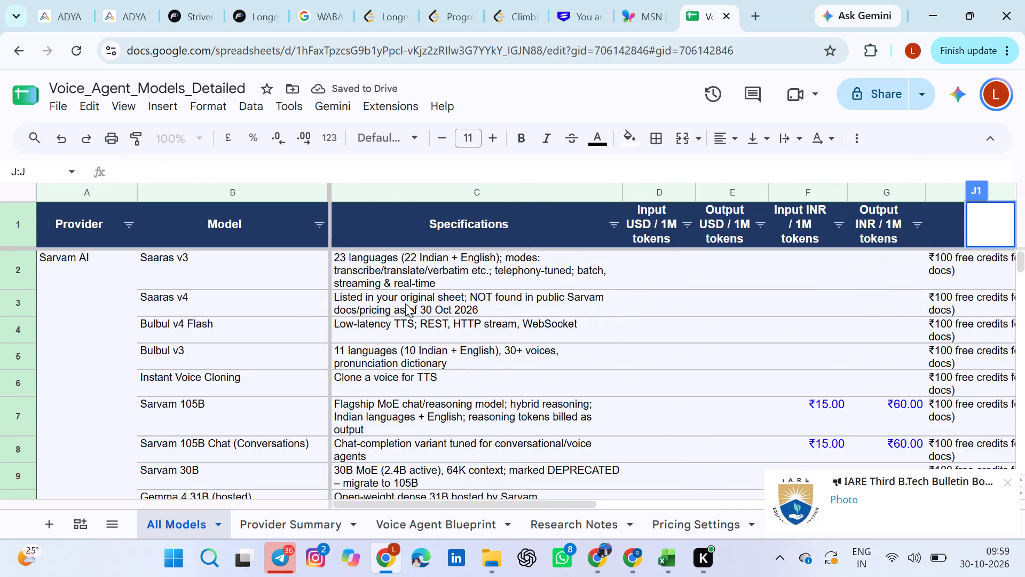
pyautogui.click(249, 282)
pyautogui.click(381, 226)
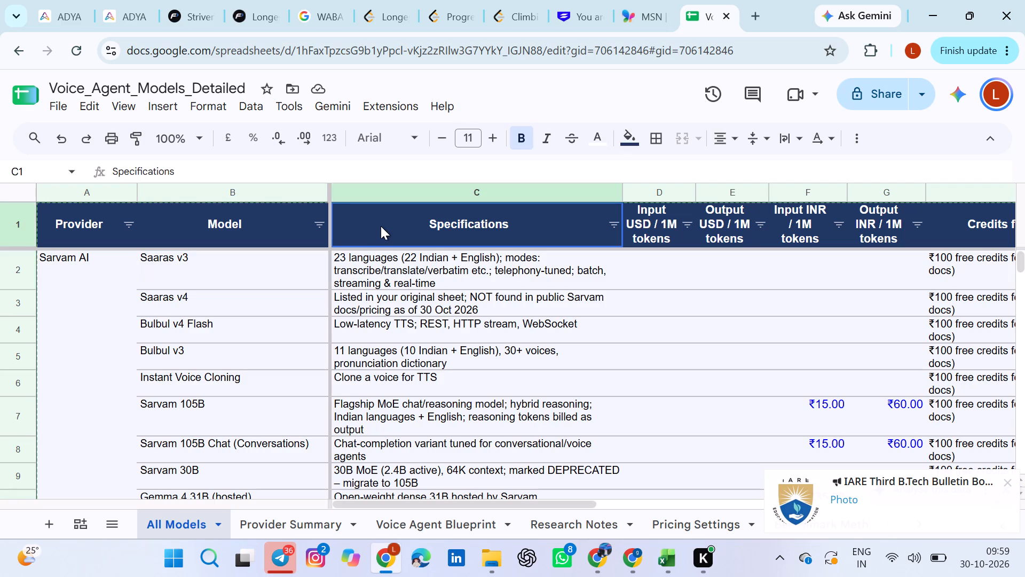
# Widen the Model column slightly by moving its boundary with the Specifications column.
pyautogui.moveTo(325, 189); pyautogui.dragTo(370, 189)
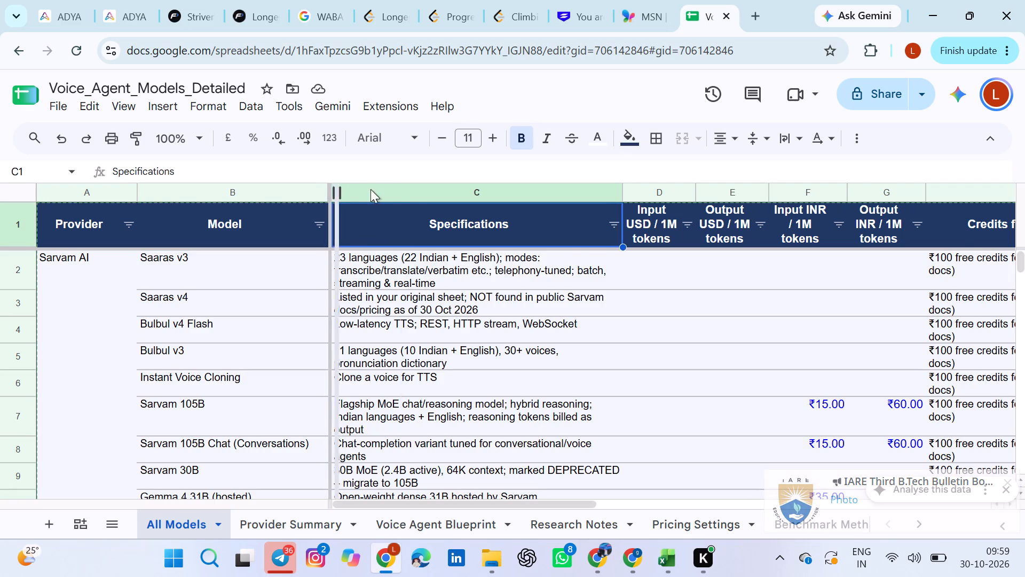
pyautogui.moveTo(370, 189); pyautogui.dragTo(383, 186)
pyautogui.moveTo(391, 186); pyautogui.dragTo(378, 185)
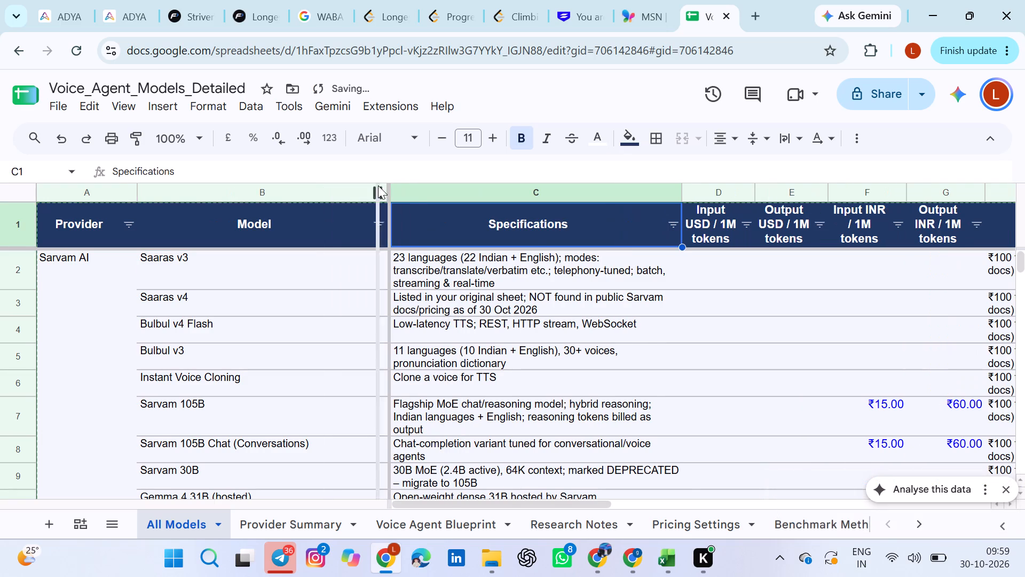
pyautogui.moveTo(378, 185); pyautogui.dragTo(345, 181)
pyautogui.scroll(-2, 280, 298)
pyautogui.scroll(3, 280, 298)
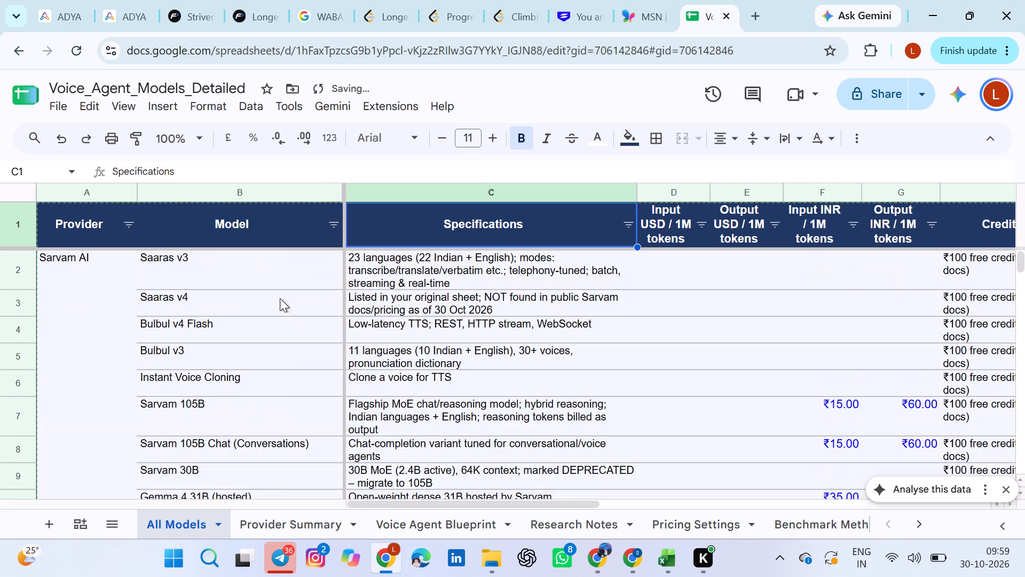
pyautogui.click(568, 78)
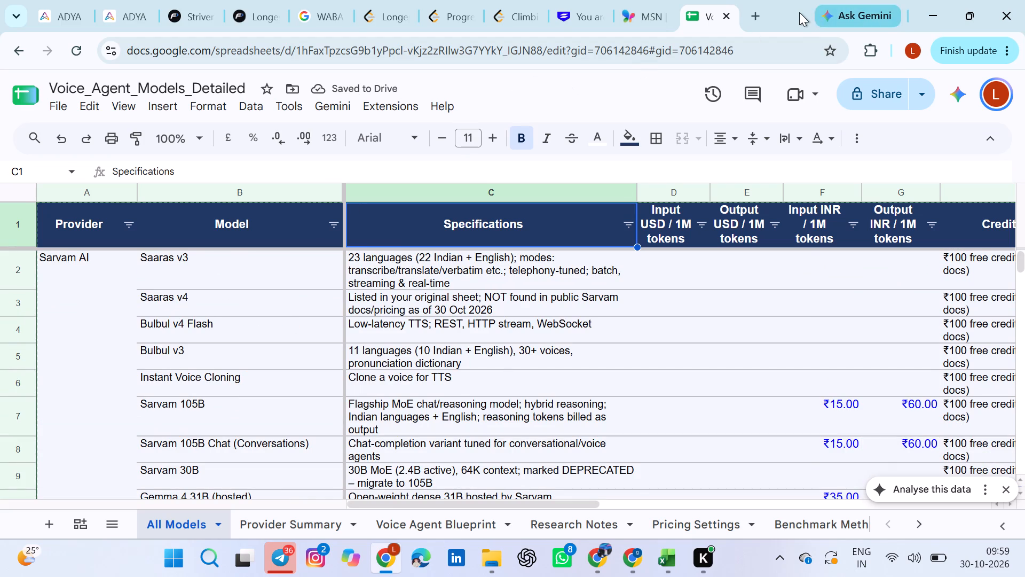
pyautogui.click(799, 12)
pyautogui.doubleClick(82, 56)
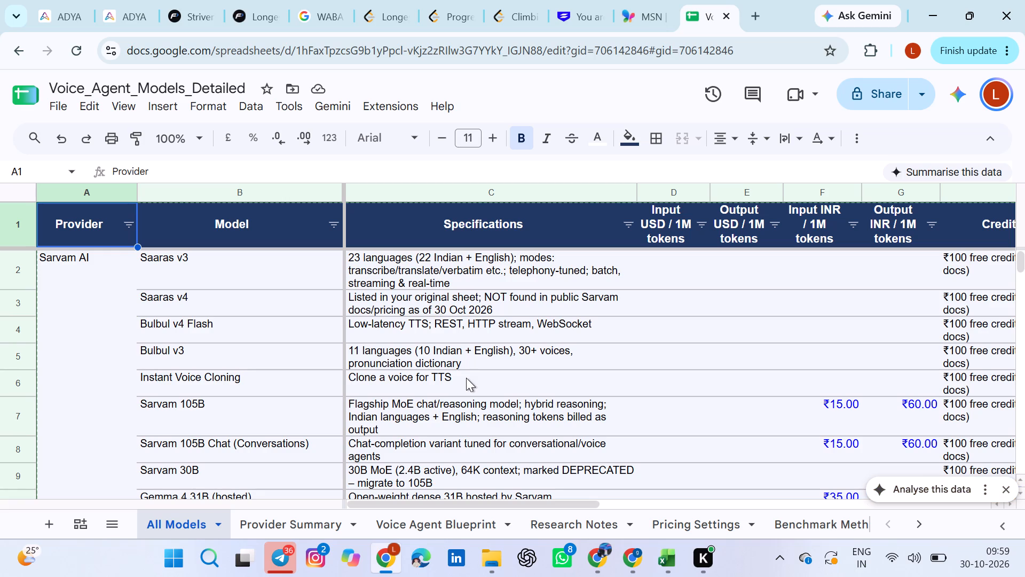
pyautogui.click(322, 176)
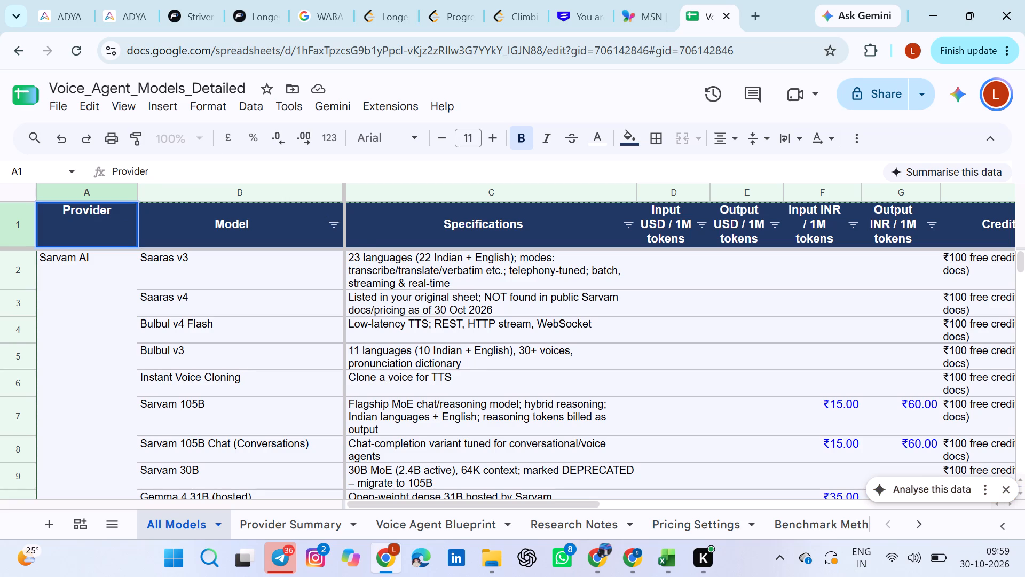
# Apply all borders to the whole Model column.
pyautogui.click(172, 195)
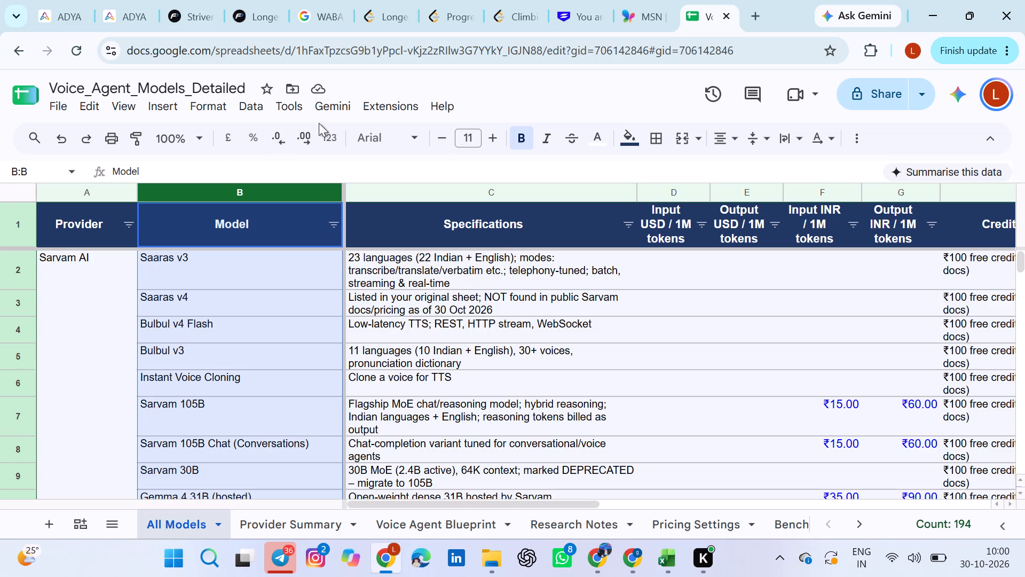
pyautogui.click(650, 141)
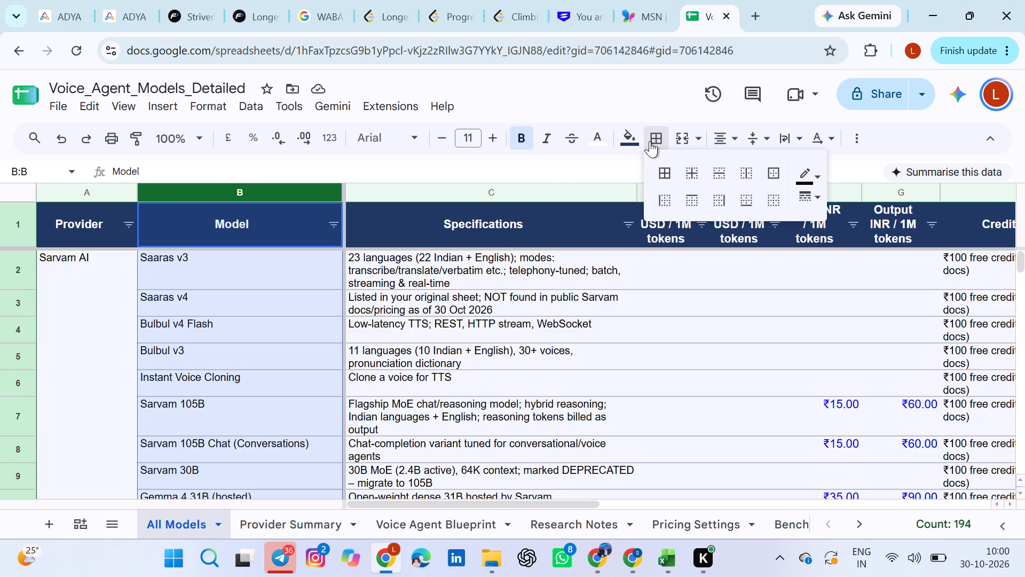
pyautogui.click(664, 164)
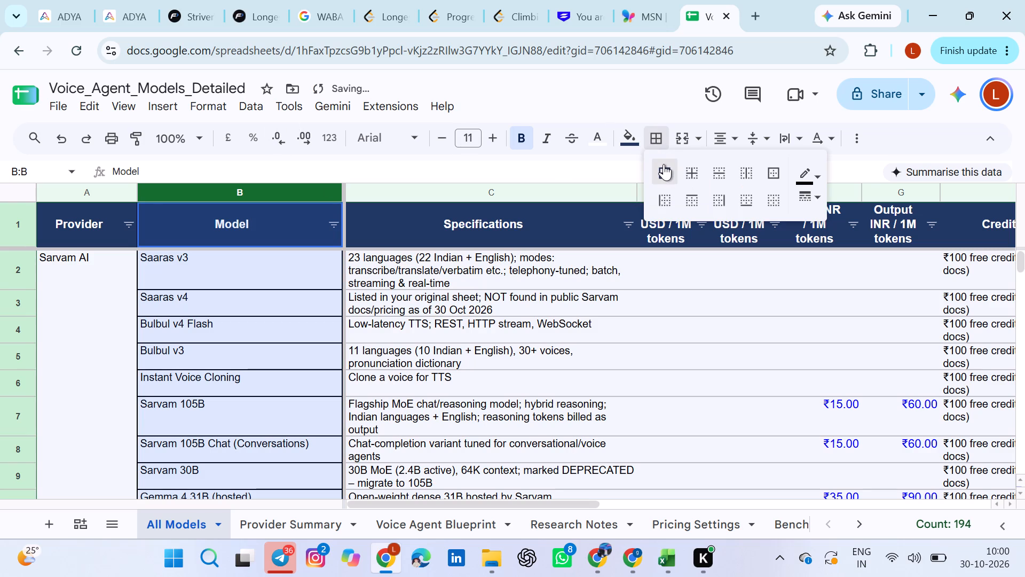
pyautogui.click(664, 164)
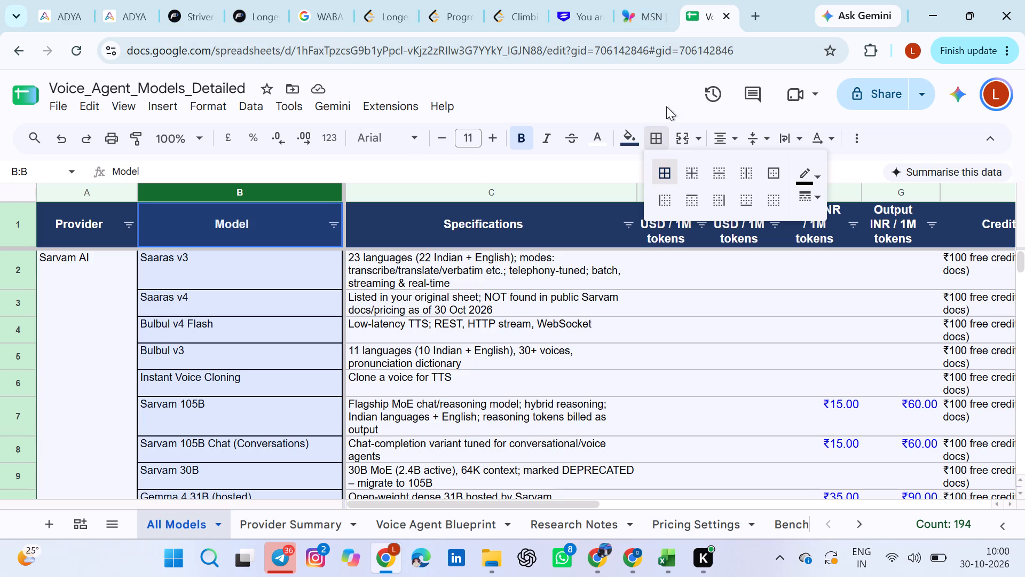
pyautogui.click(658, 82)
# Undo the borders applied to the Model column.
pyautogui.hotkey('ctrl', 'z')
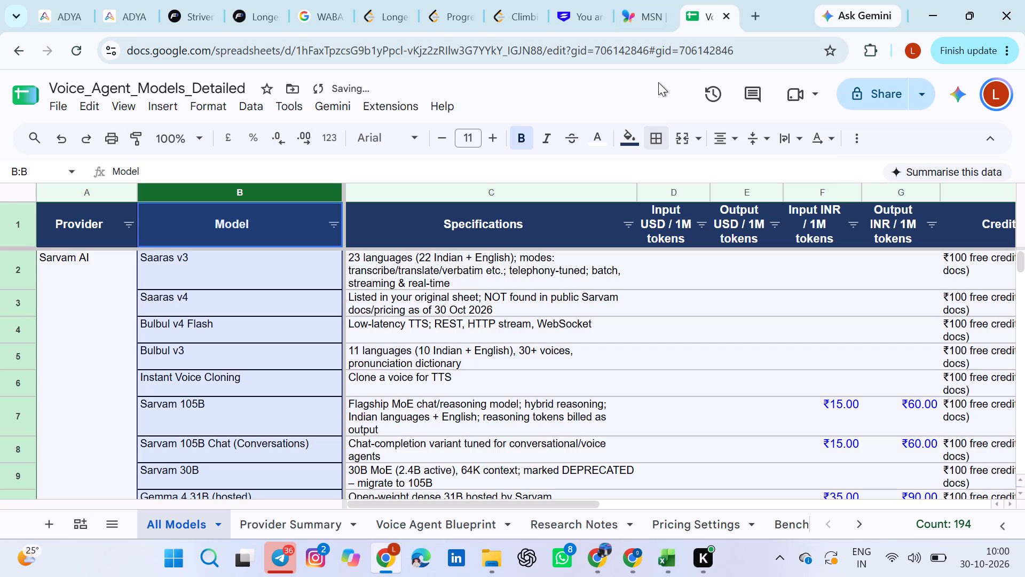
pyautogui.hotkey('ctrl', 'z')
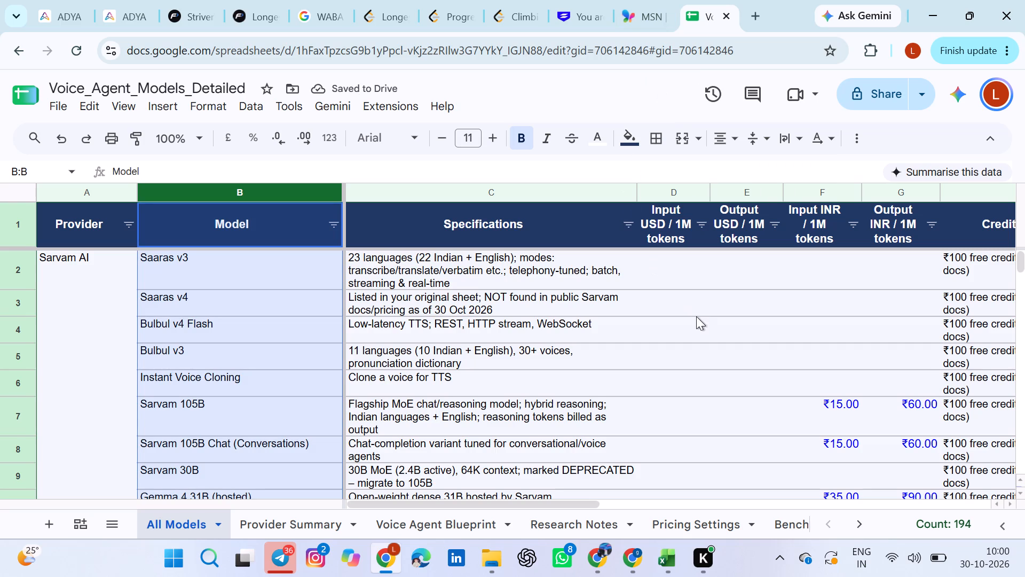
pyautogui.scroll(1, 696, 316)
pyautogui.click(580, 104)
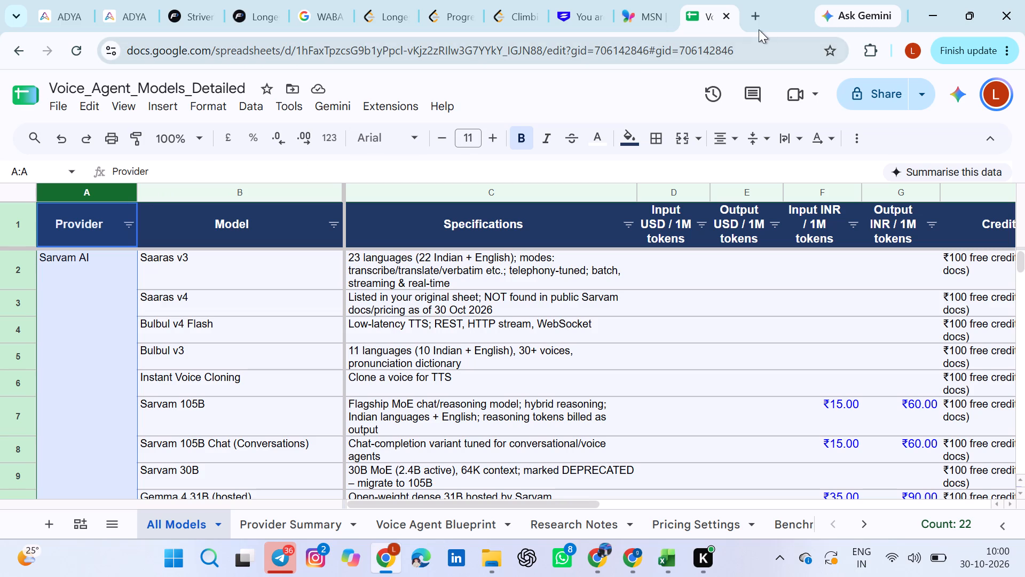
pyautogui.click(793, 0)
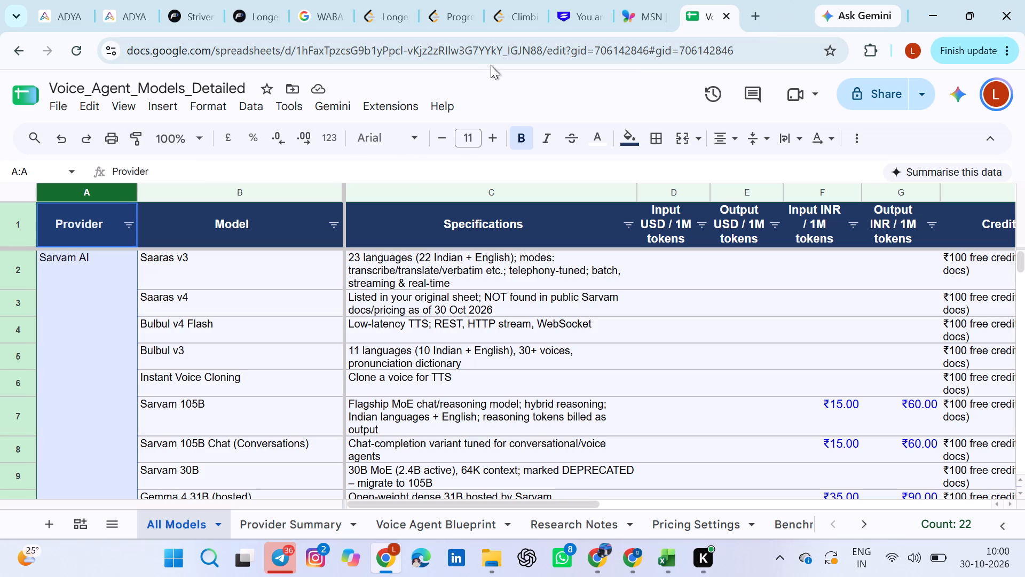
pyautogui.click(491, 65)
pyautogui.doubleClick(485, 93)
# Reload the spreadsheet page.
pyautogui.click(77, 52)
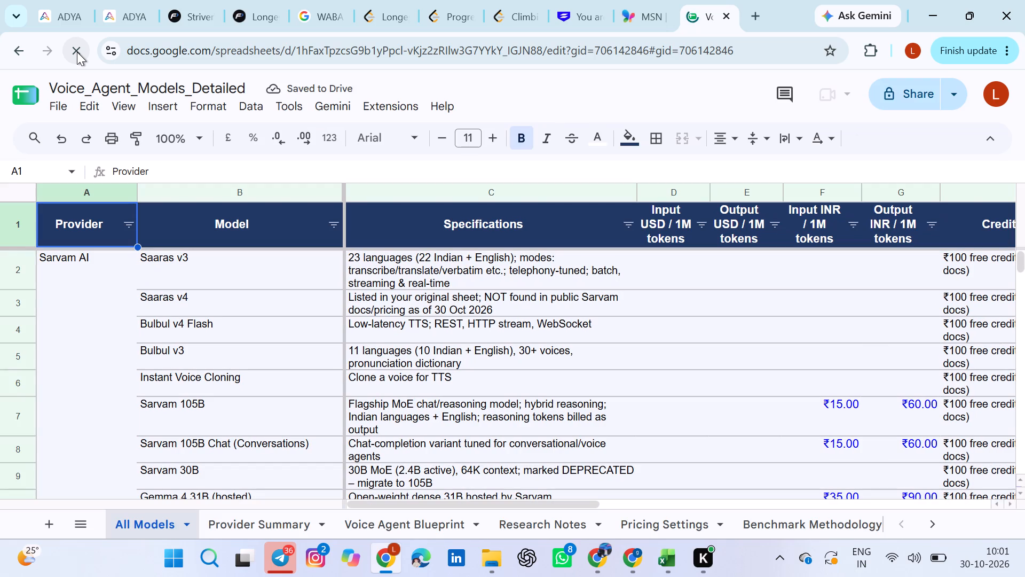
# Apply all borders to the entire All Models table, A1:I194.
pyautogui.hotkey('ctrl', 'a')
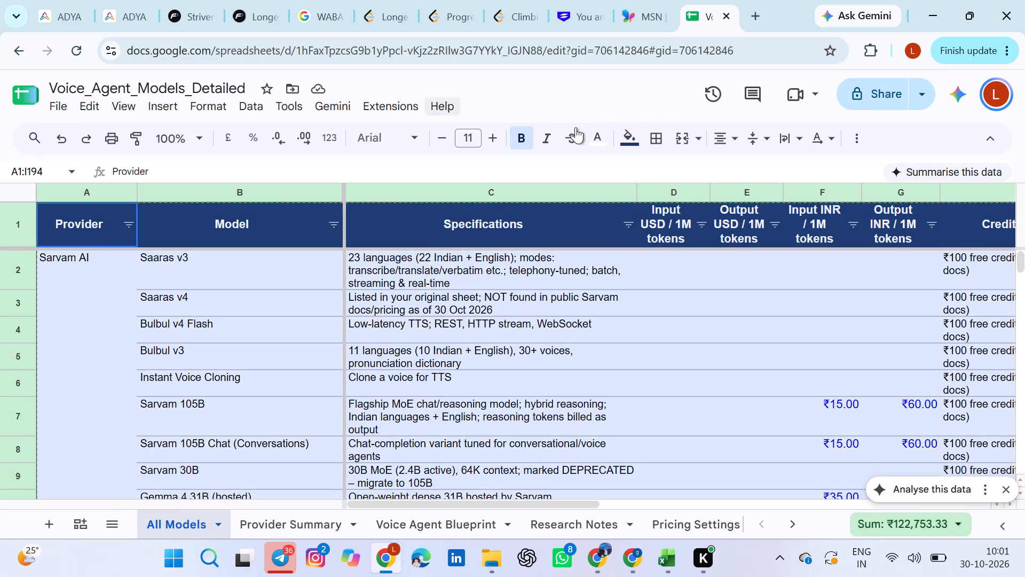
pyautogui.click(663, 129)
pyautogui.click(661, 170)
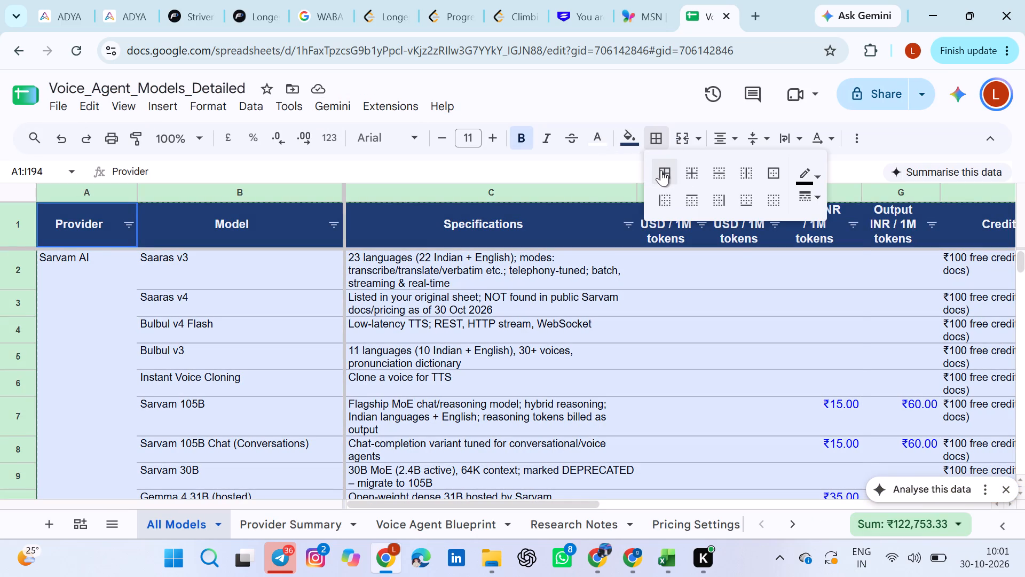
pyautogui.click(795, 3)
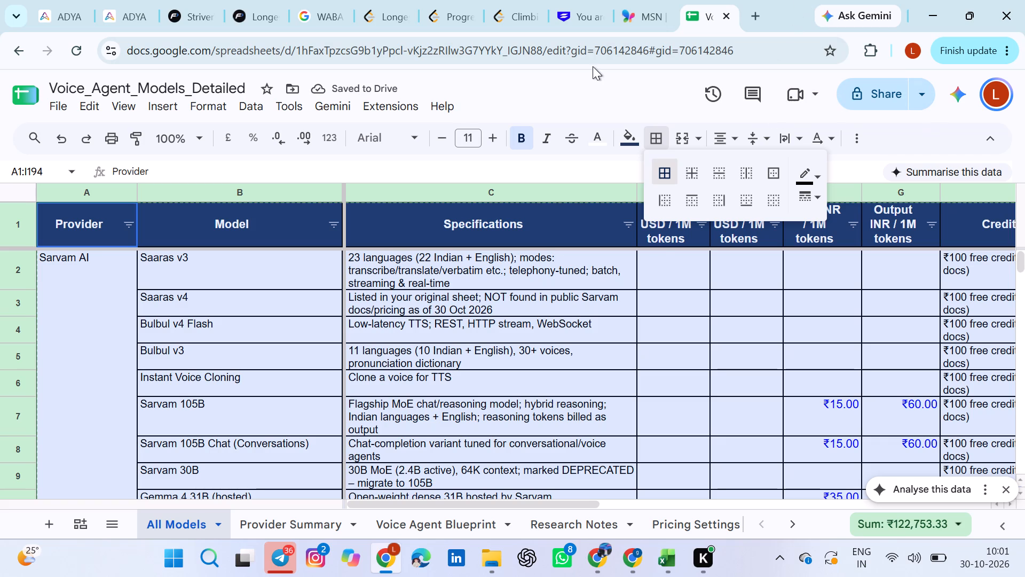
pyautogui.click(596, 91)
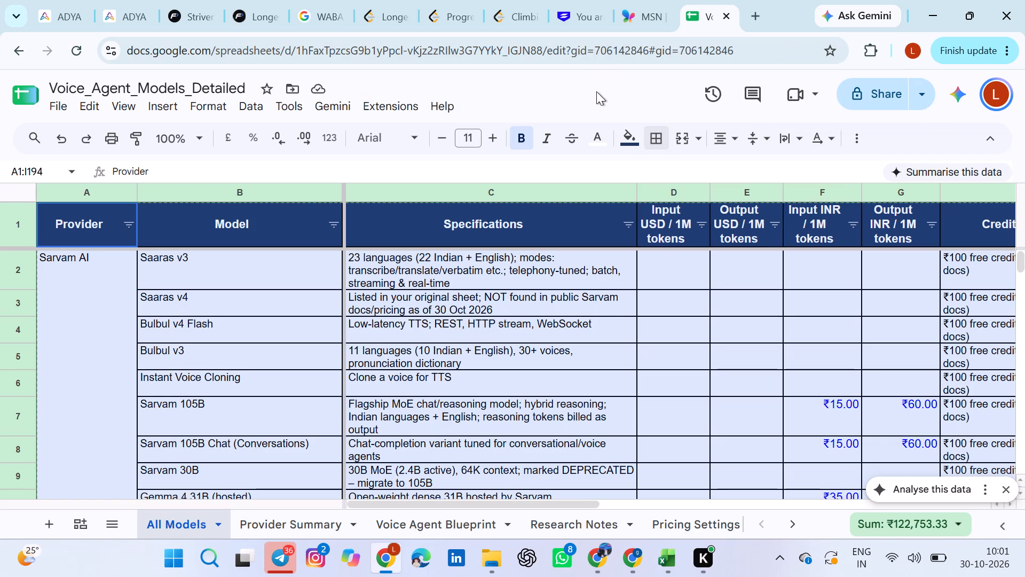
# Delete the Specifications column from the All Models sheet.
pyautogui.scroll(-6, 606, 298)
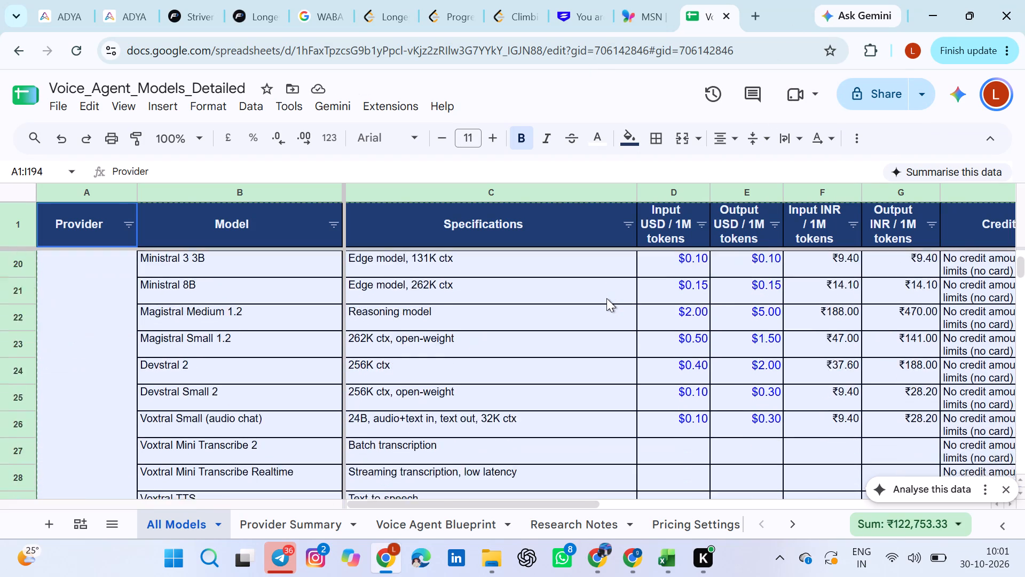
pyautogui.scroll(-8, 606, 298)
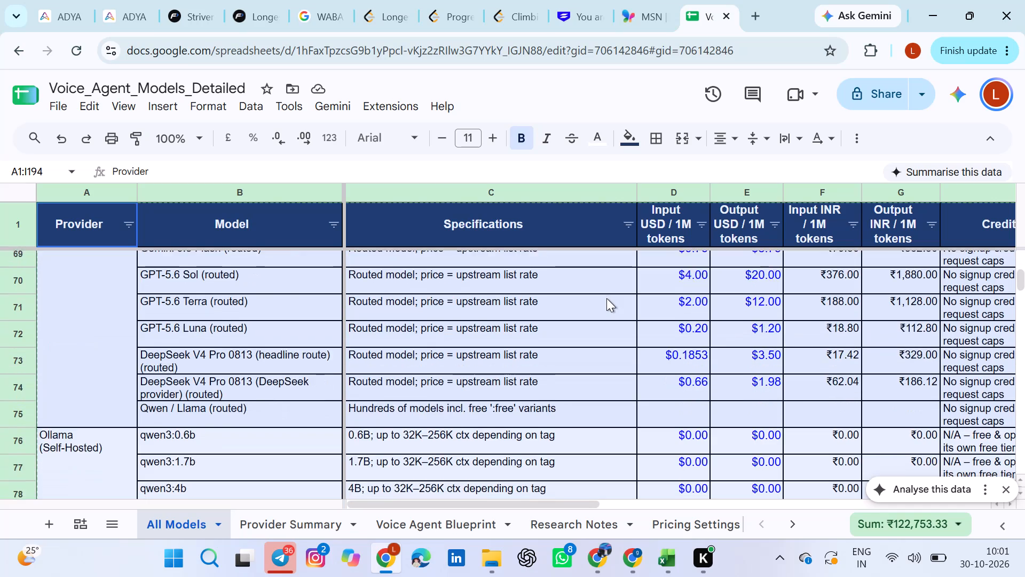
pyautogui.scroll(-8, 606, 298)
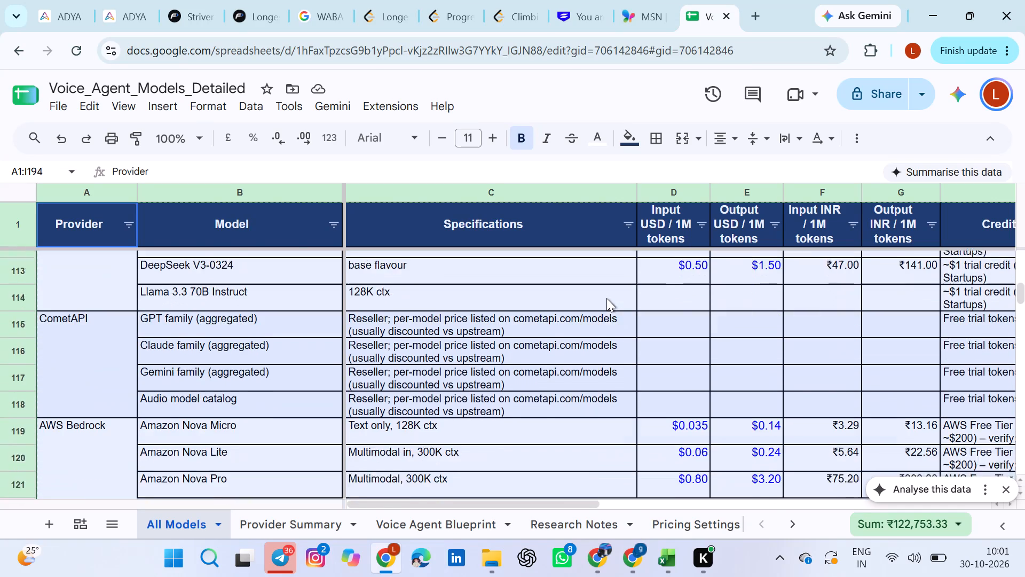
pyautogui.scroll(-4, 606, 298)
pyautogui.scroll(1, 606, 298)
pyautogui.scroll(-2, 606, 298)
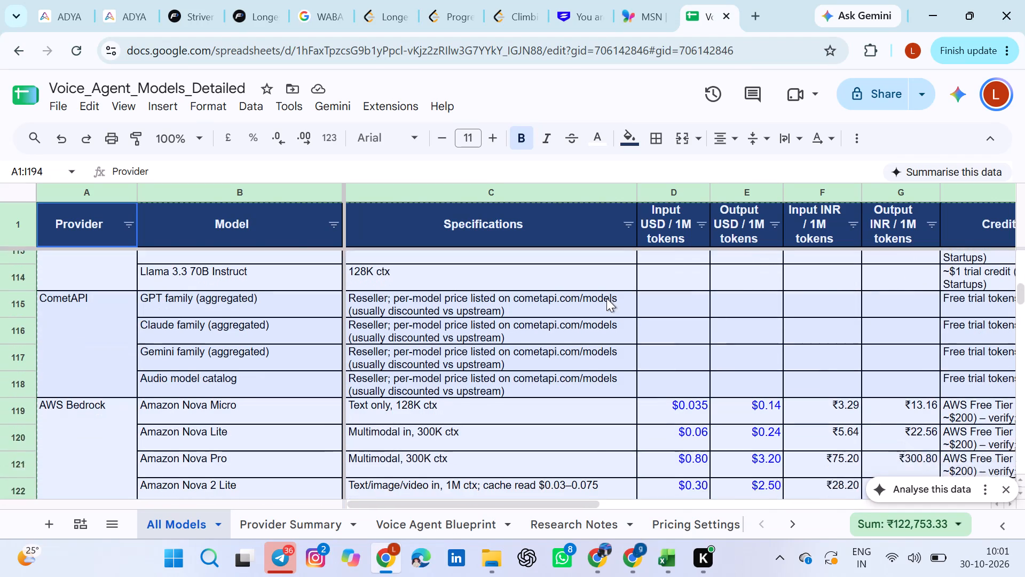
pyautogui.click(543, 189)
pyautogui.rightClick(543, 189)
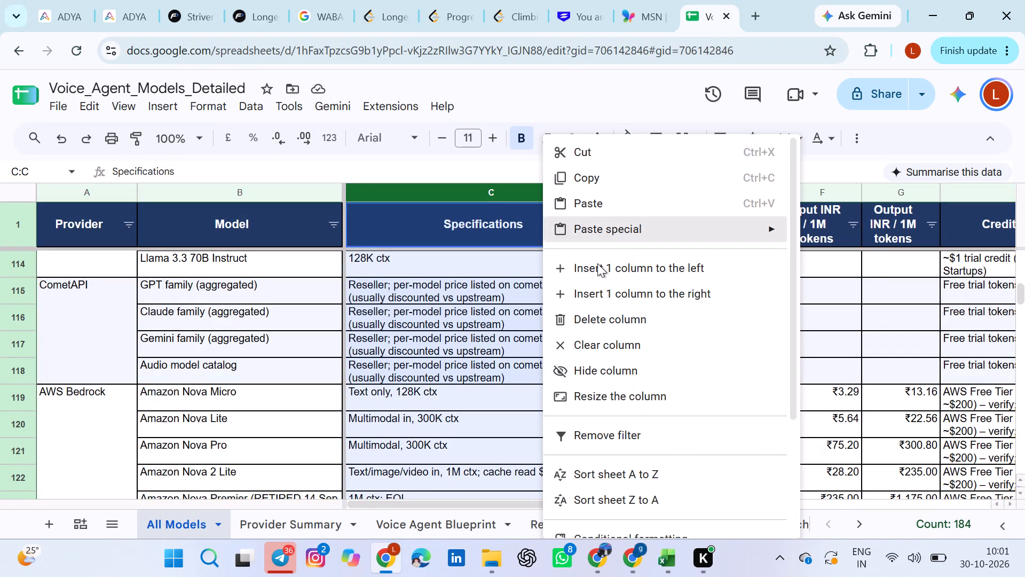
pyautogui.click(621, 322)
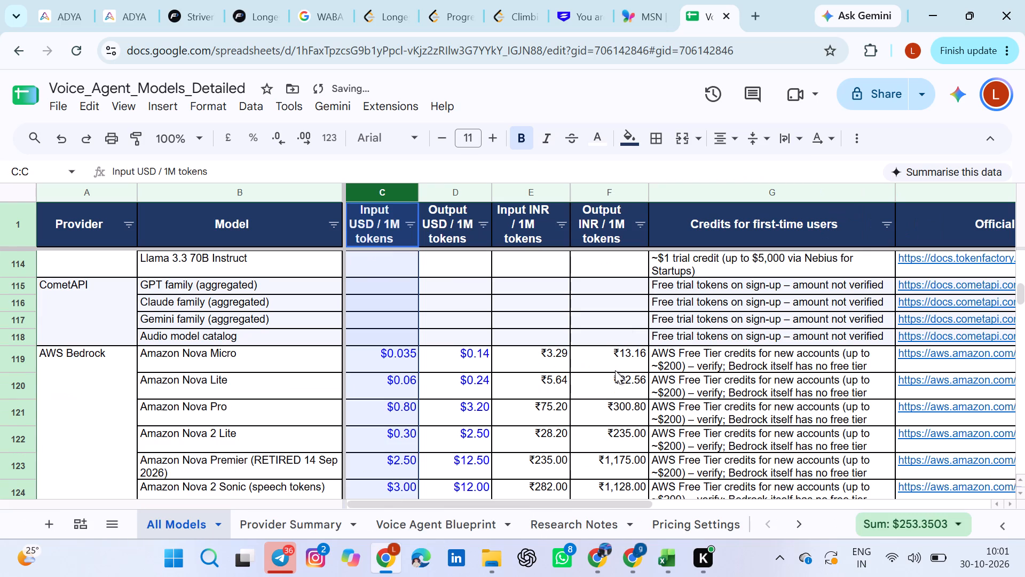
# Reload the spreadsheet page, discarding the open edit of the Input USD / 1M tokens header.
pyautogui.hscroll(-4, 615, 370)
pyautogui.hscroll(3, 615, 370)
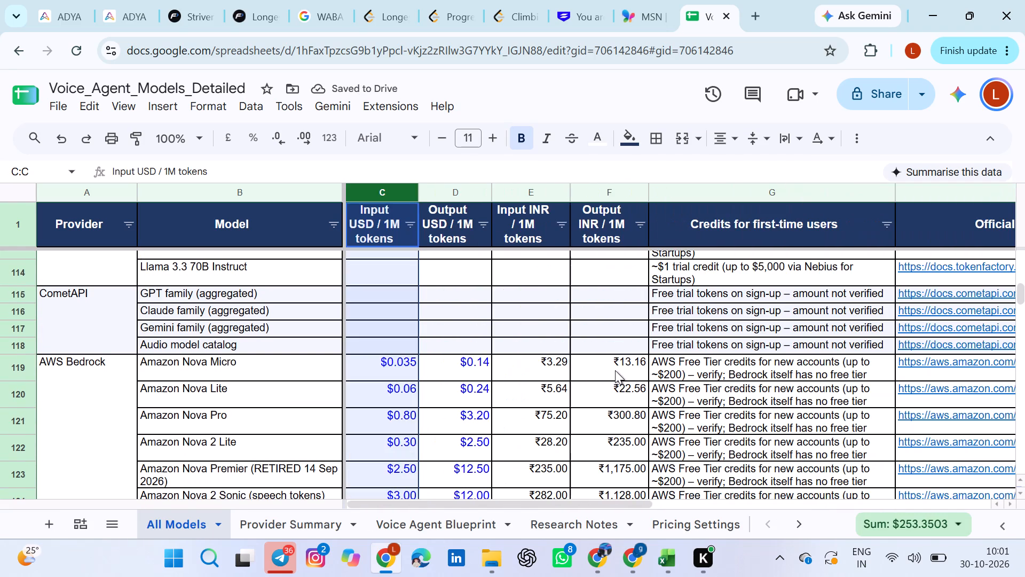
pyautogui.click(414, 171)
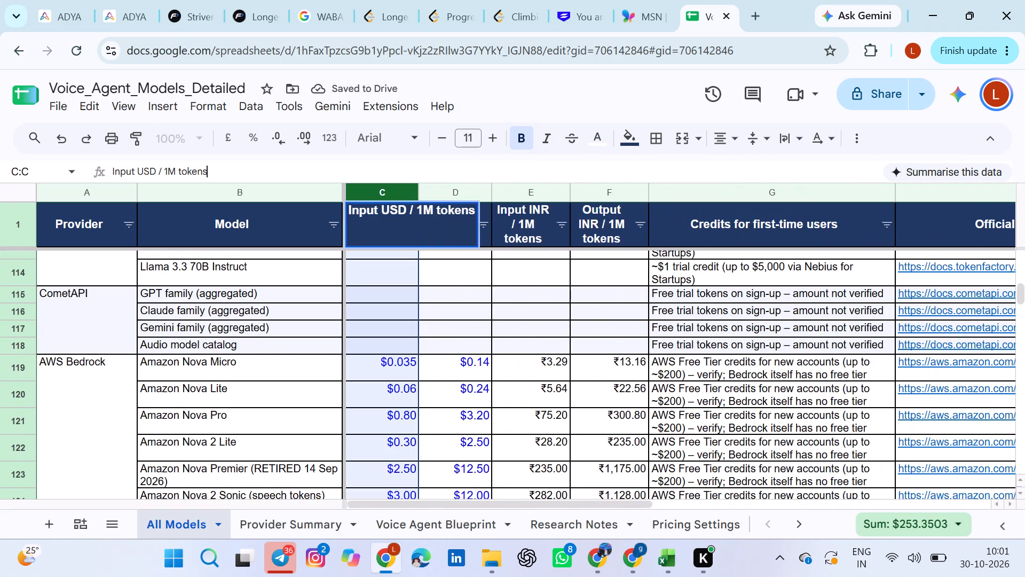
pyautogui.click(81, 52)
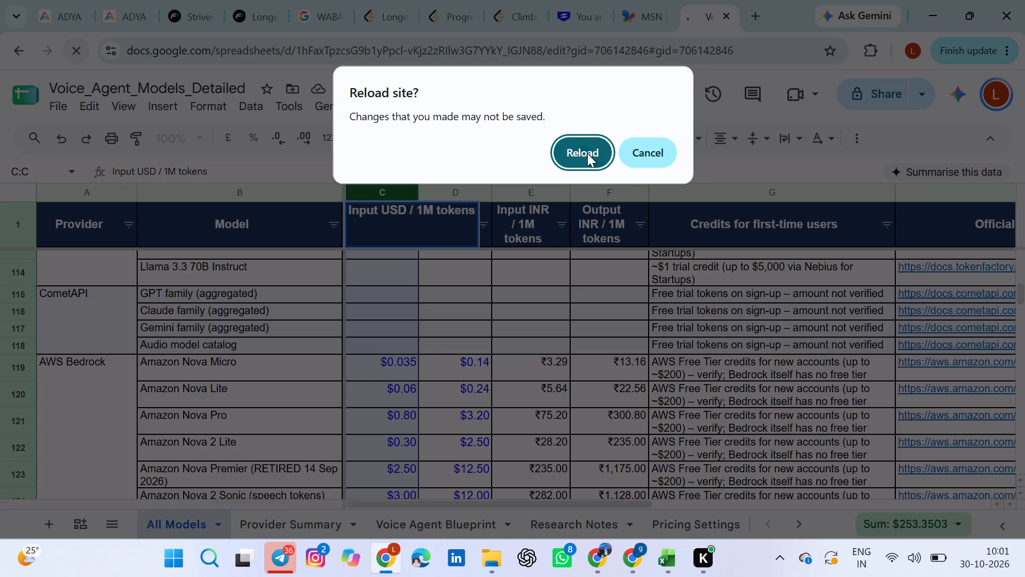
pyautogui.click(585, 150)
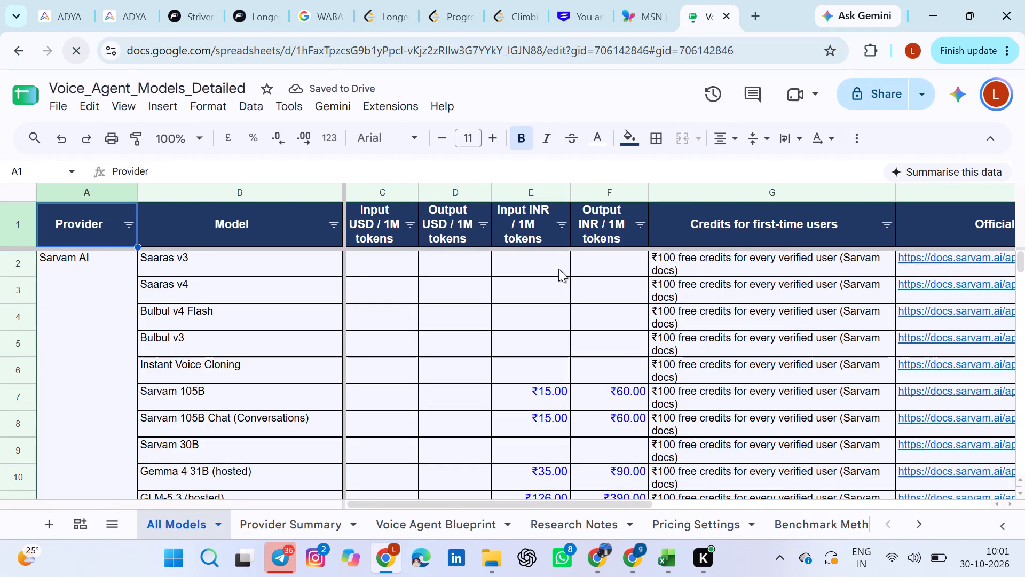
# Look through the model rows from Sarvam AI to Together AI, examining the token prices and credits for first-time users.
pyautogui.hscroll(2, 558, 269)
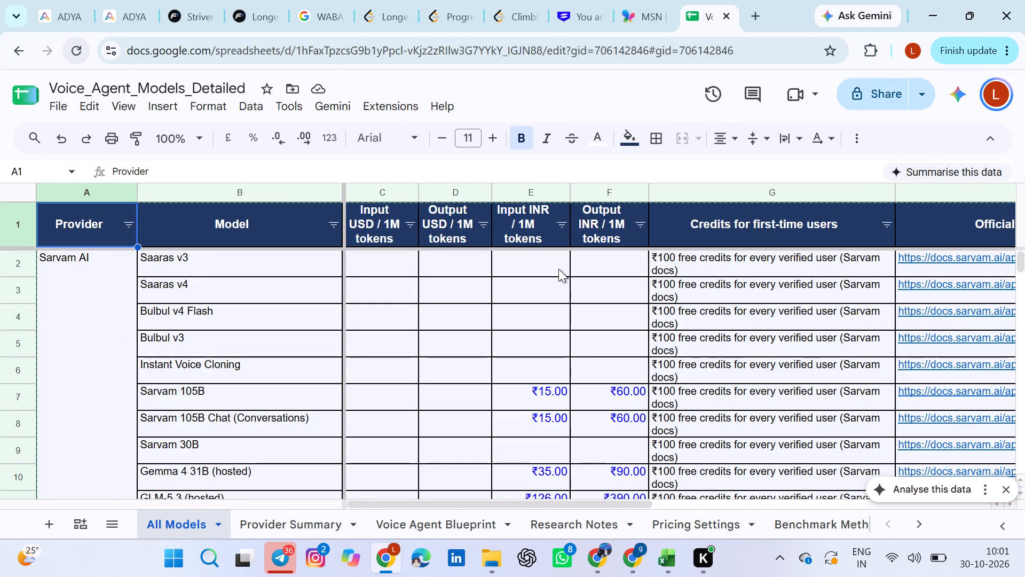
pyautogui.scroll(-2, 570, 354)
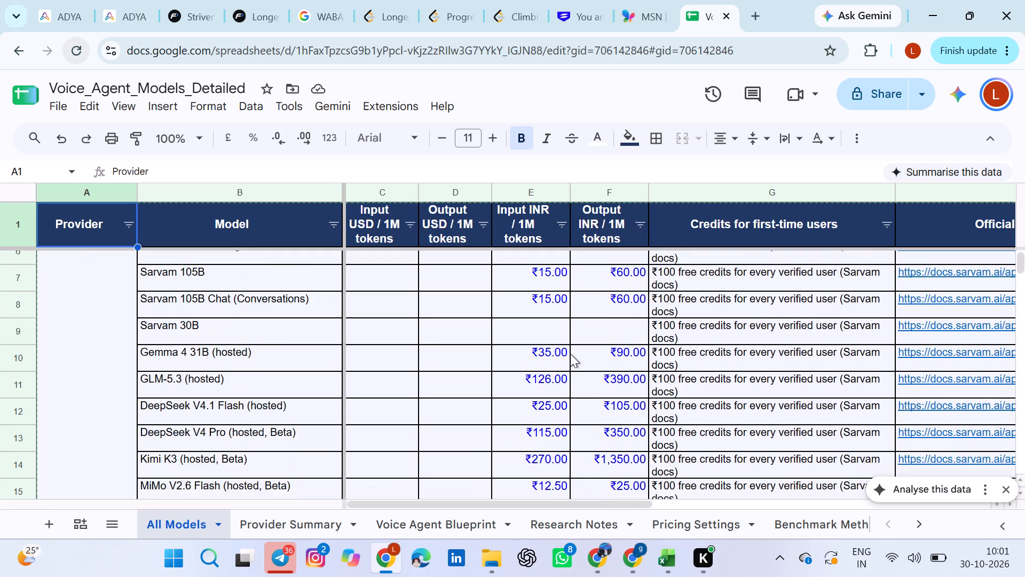
pyautogui.scroll(-2, 570, 354)
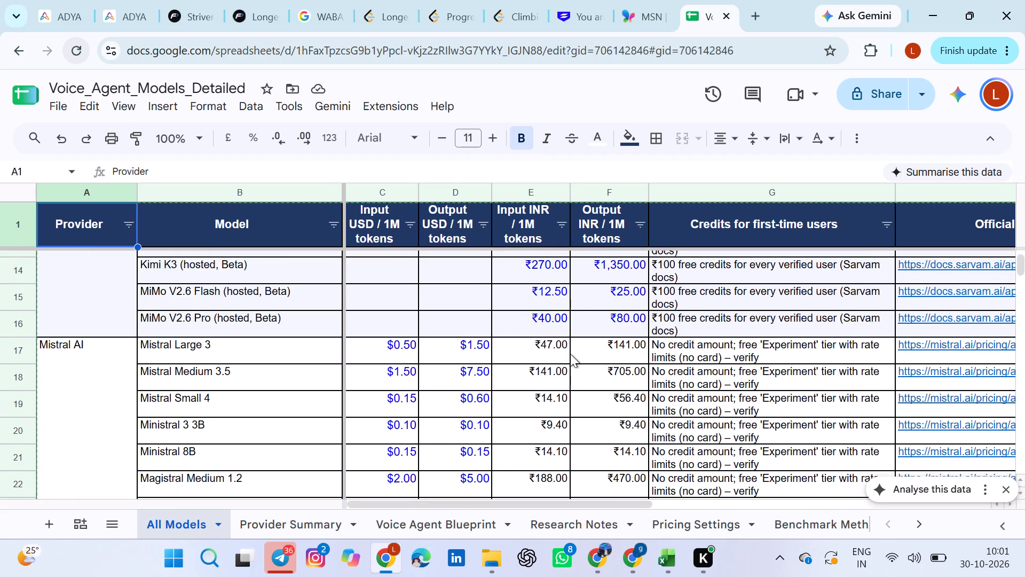
pyautogui.scroll(-1, 570, 354)
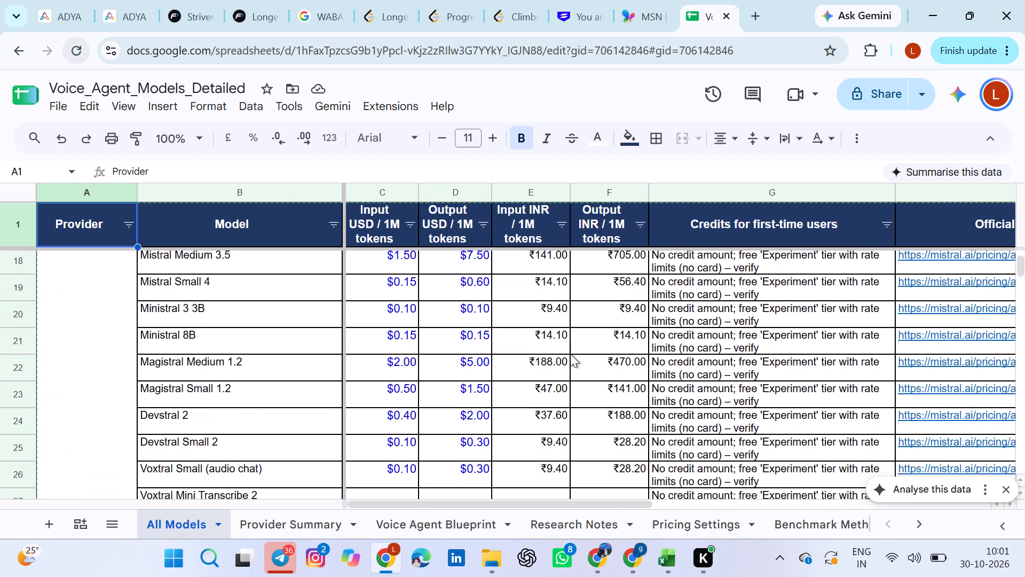
pyautogui.scroll(-3, 570, 354)
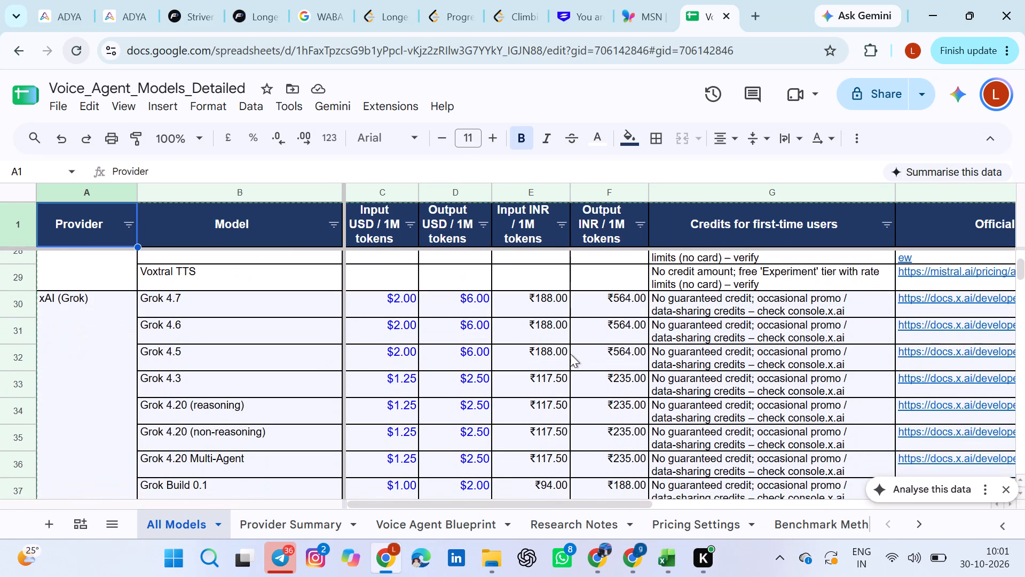
pyautogui.scroll(-1, 570, 354)
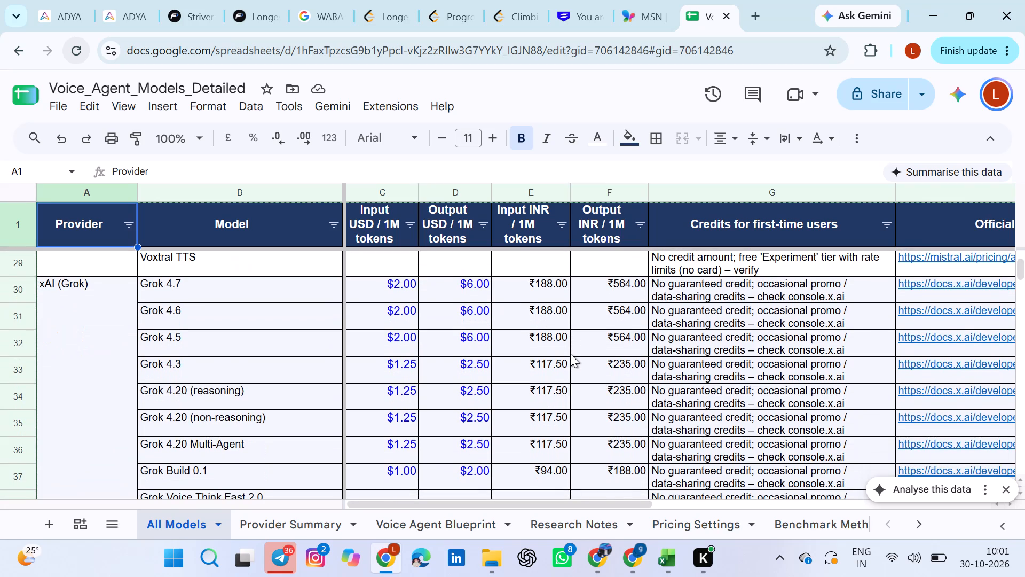
pyautogui.scroll(-4, 570, 354)
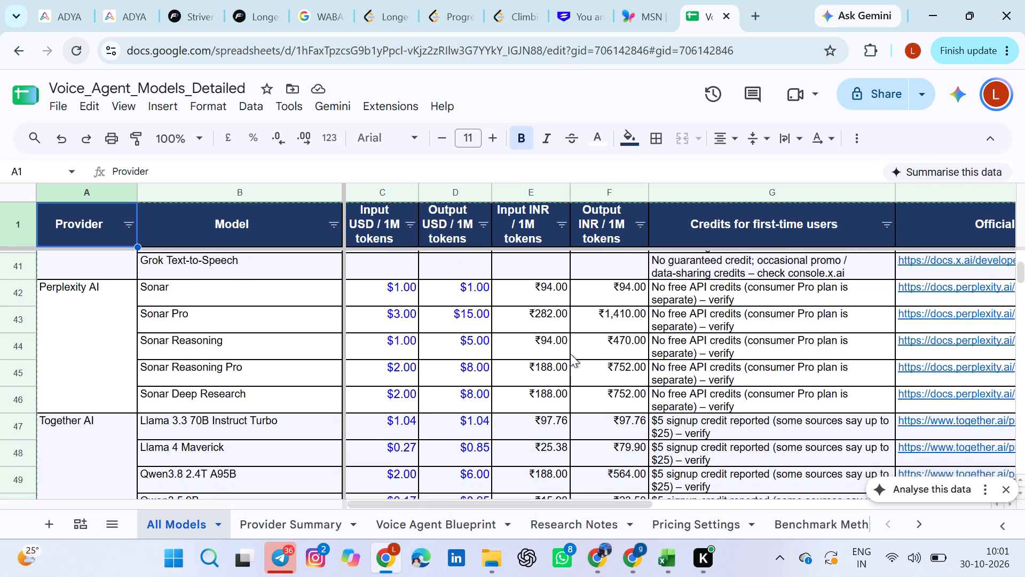
pyautogui.scroll(-1, 570, 354)
pyautogui.scroll(3, 570, 354)
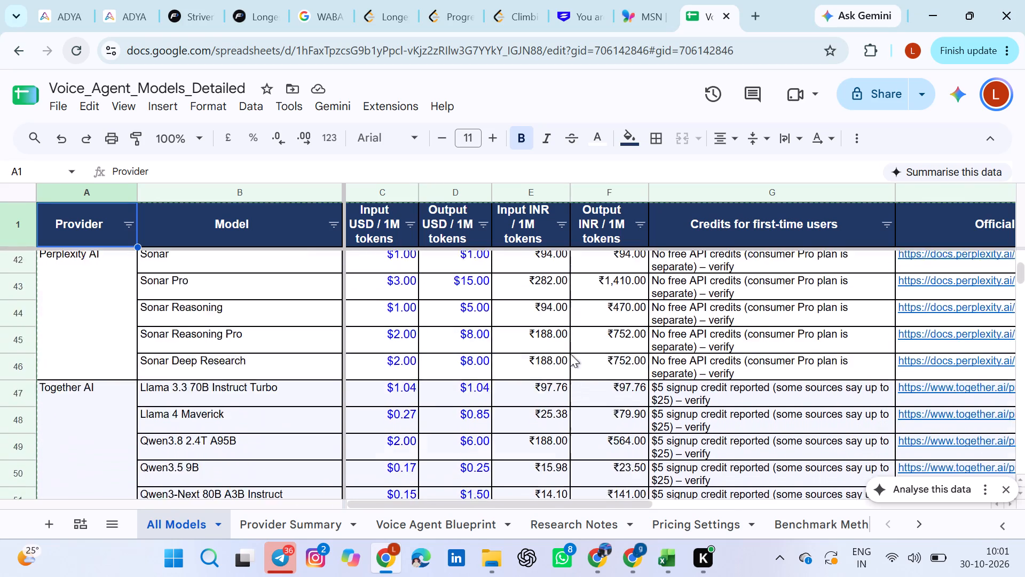
pyautogui.scroll(3, 570, 354)
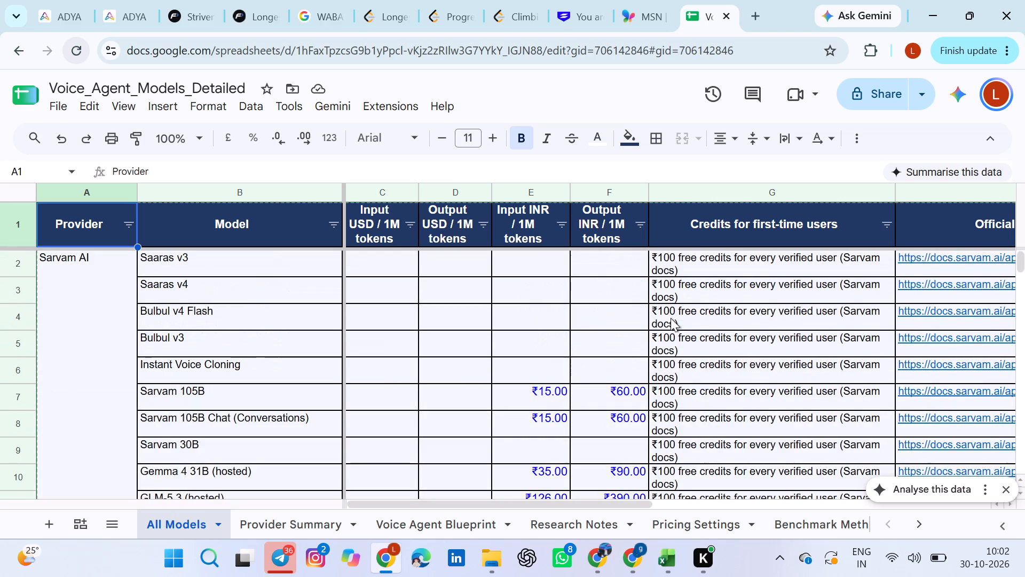
# Clear the first-time user credits text in the Mistral Large 3 row.
pyautogui.scroll(-3, 671, 318)
pyautogui.click(725, 315)
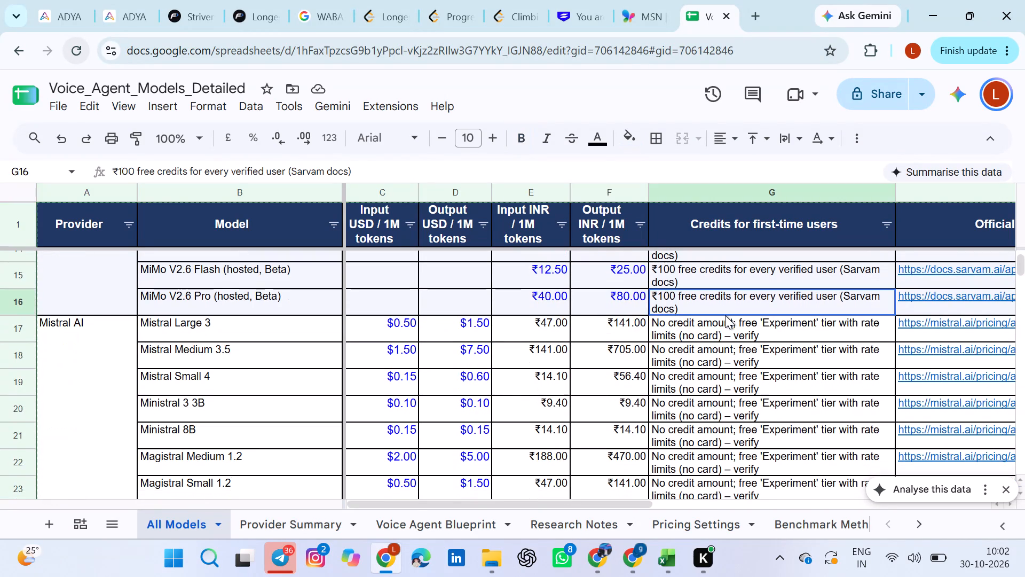
pyautogui.click(725, 317)
pyautogui.doubleClick(731, 321)
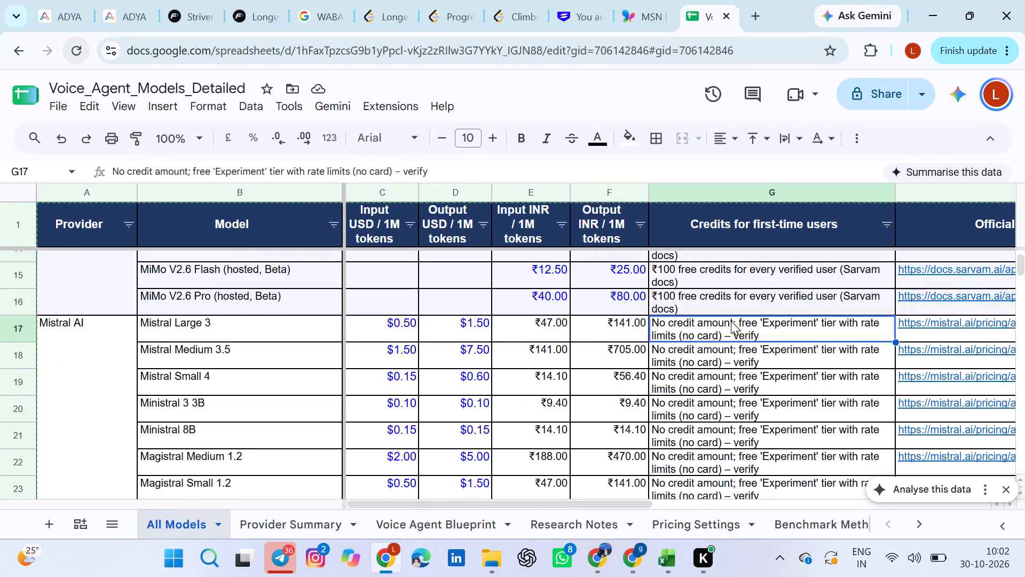
pyautogui.hotkey('ctrl', 'a')
pyautogui.press('BackSpace')
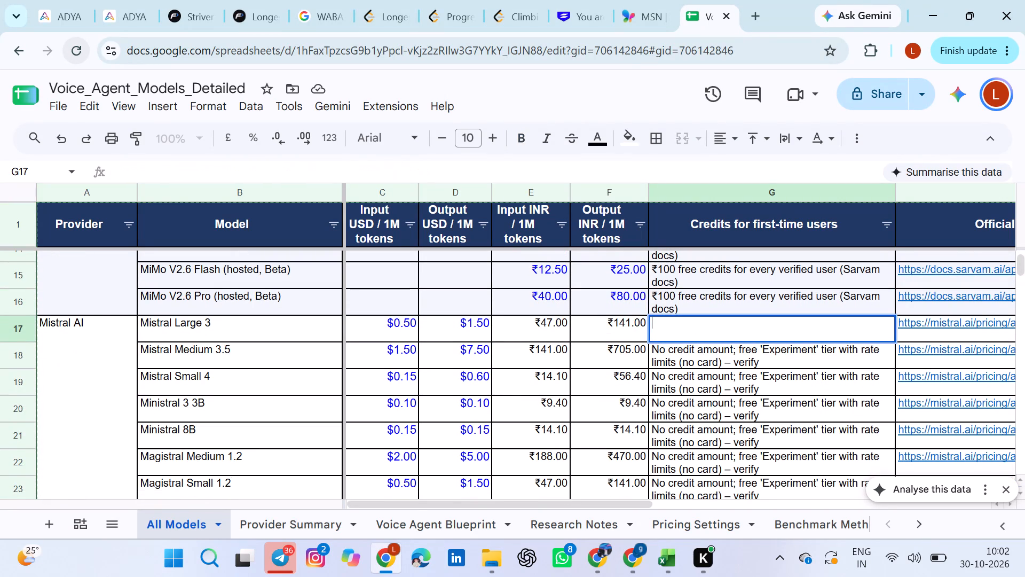
pyautogui.scroll(-1, 731, 321)
pyautogui.click(652, 355)
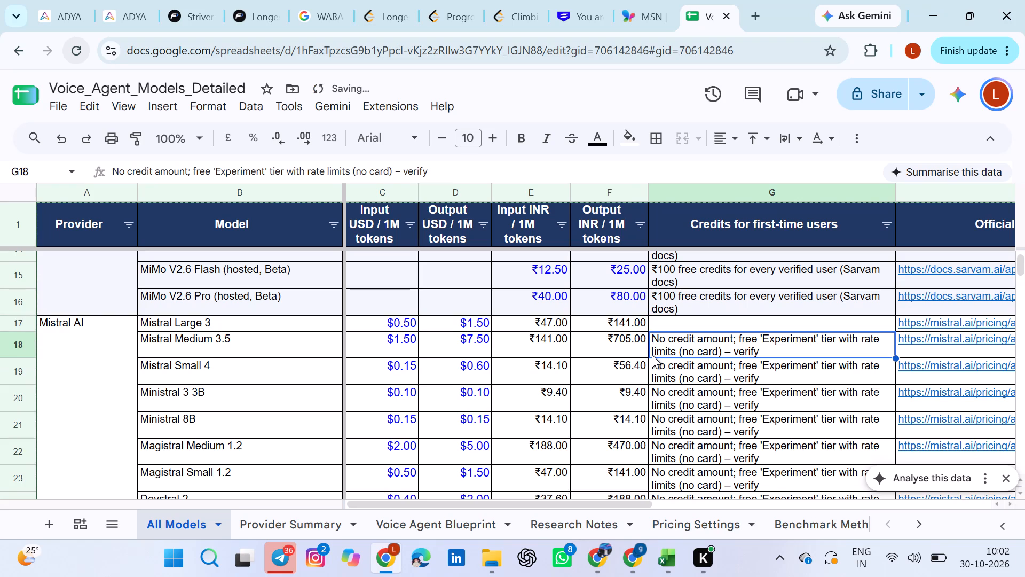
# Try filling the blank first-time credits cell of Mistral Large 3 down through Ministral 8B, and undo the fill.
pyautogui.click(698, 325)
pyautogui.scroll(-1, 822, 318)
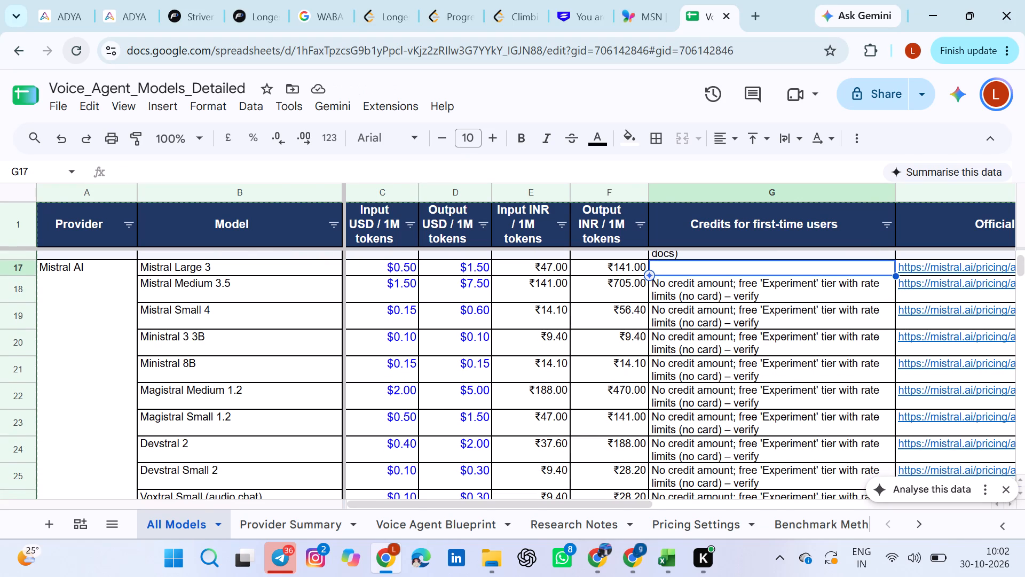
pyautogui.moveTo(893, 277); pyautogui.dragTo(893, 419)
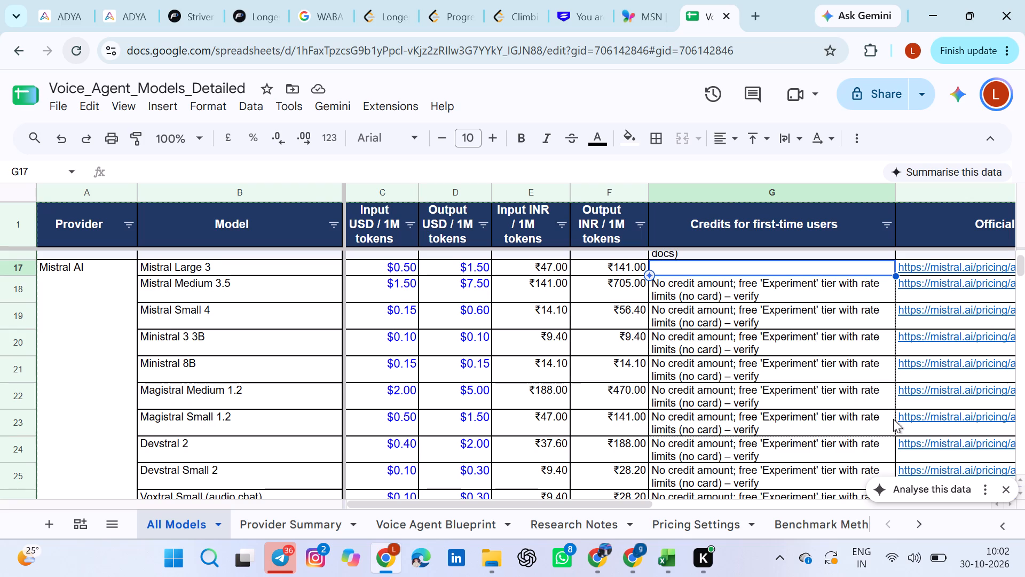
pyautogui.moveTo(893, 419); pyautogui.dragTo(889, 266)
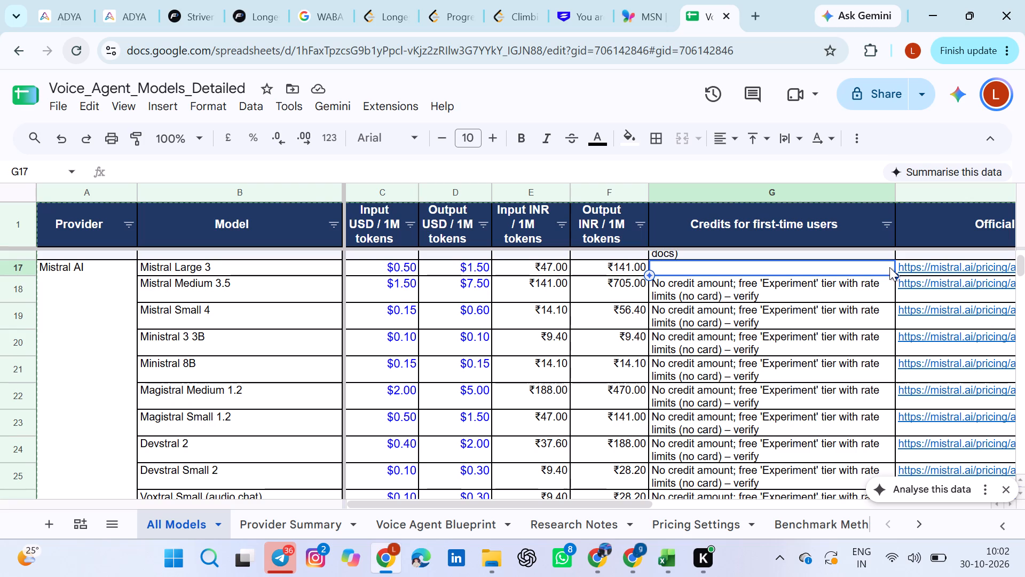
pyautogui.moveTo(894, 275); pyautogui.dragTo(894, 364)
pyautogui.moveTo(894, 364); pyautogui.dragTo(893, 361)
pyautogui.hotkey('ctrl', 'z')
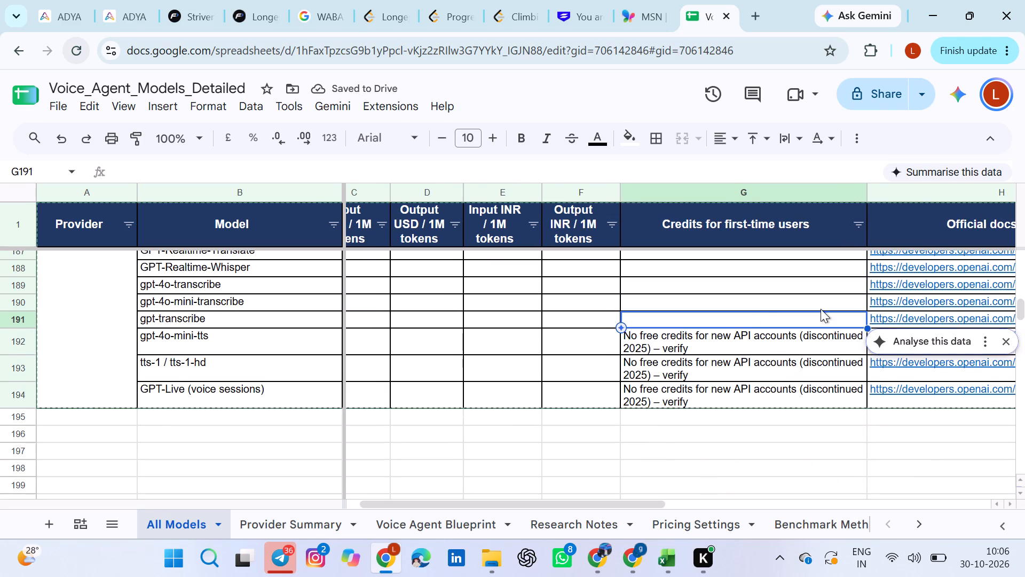
pyautogui.moveTo(867, 327); pyautogui.dragTo(866, 384)
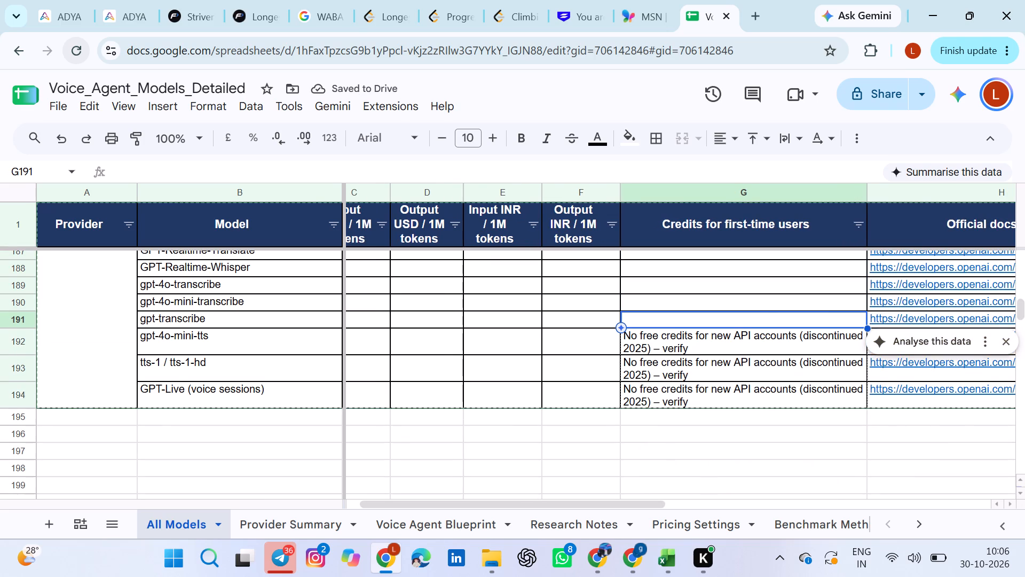
pyautogui.moveTo(866, 384); pyautogui.dragTo(867, 408)
pyautogui.moveTo(867, 408); pyautogui.dragTo(866, 400)
pyautogui.click(831, 403)
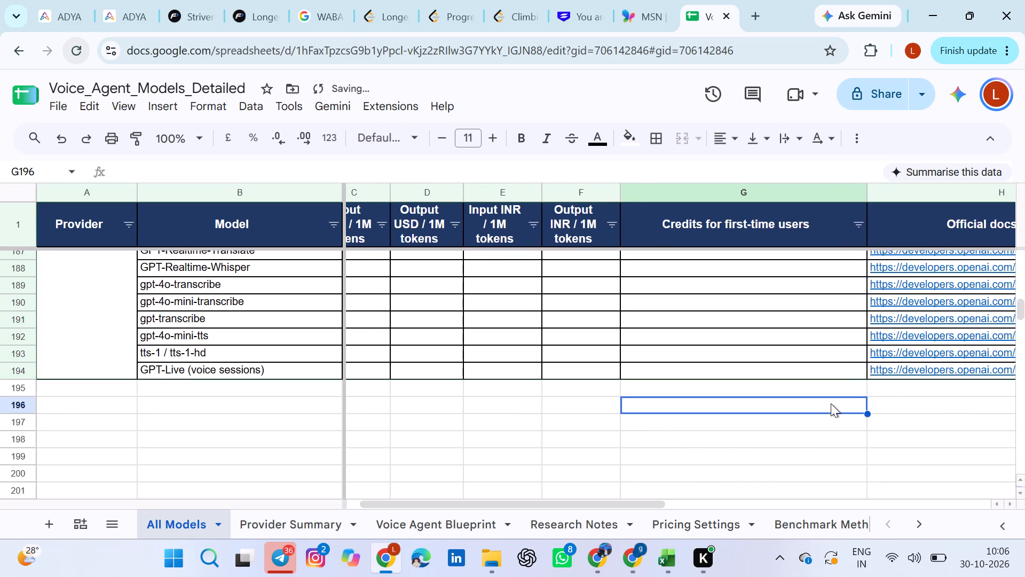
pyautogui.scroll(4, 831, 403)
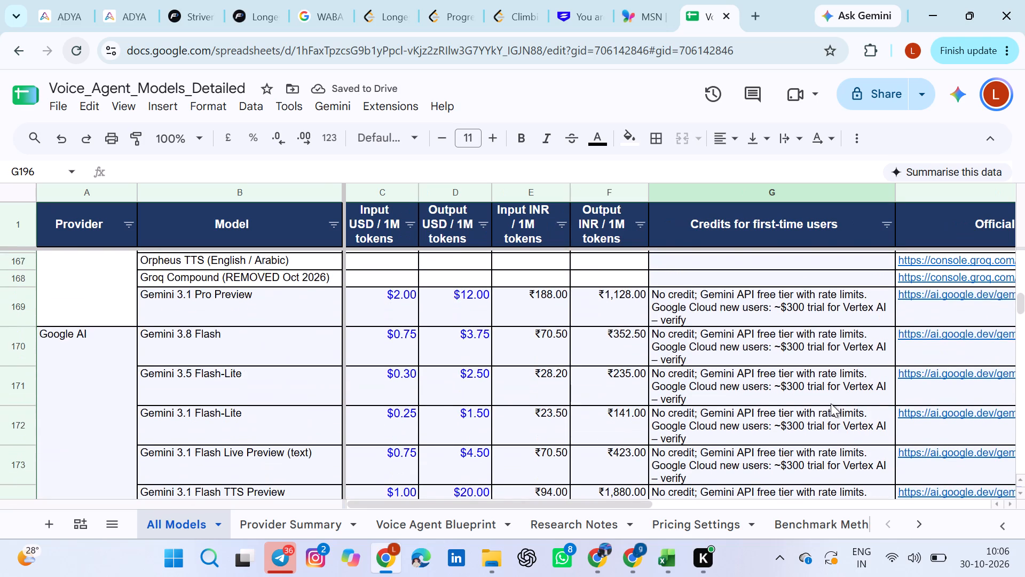
# Shorten the first-time user credit note of Sarvam AI's Saaras v3 to "₹100 free credits".
pyautogui.scroll(1, 831, 403)
pyautogui.hscroll(2, 831, 403)
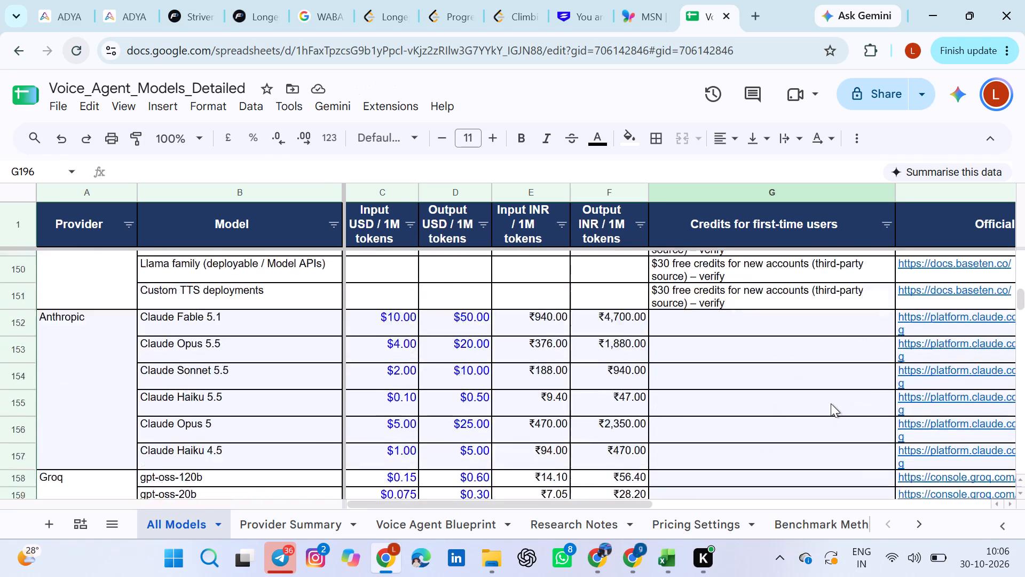
pyautogui.scroll(7, 831, 403)
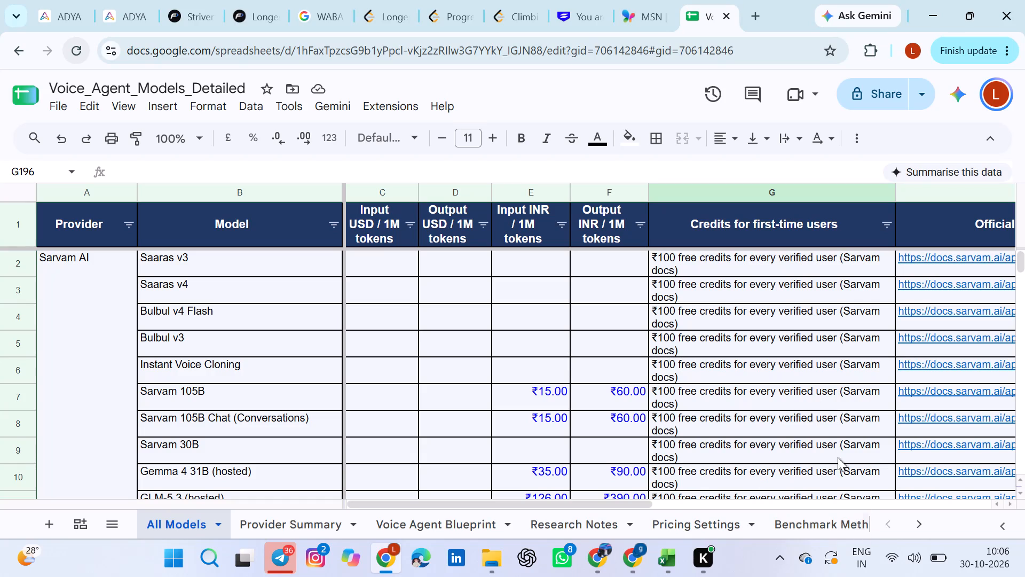
pyautogui.hscroll(4, 651, 414)
pyautogui.scroll(-5, 644, 376)
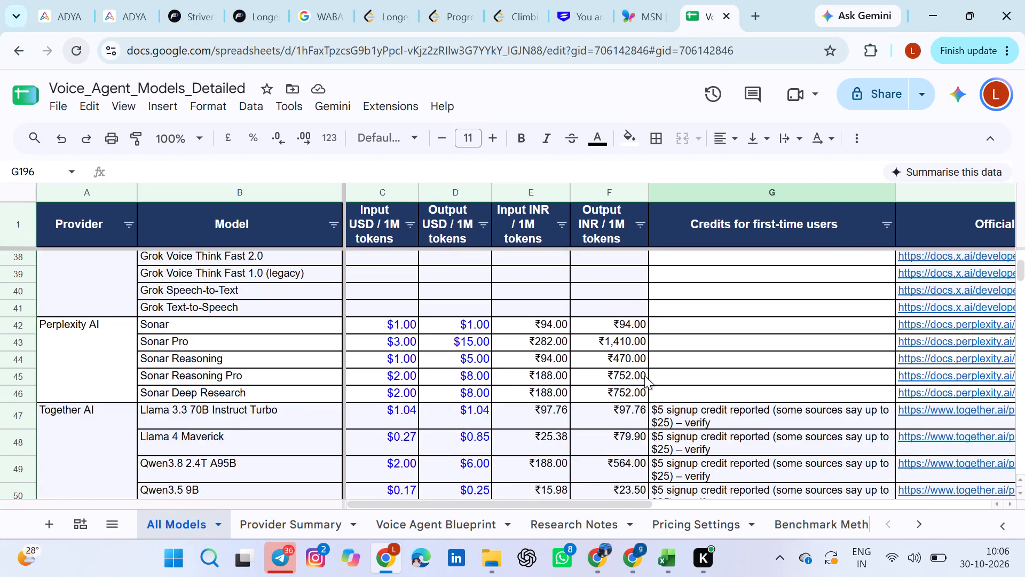
pyautogui.scroll(6, 644, 376)
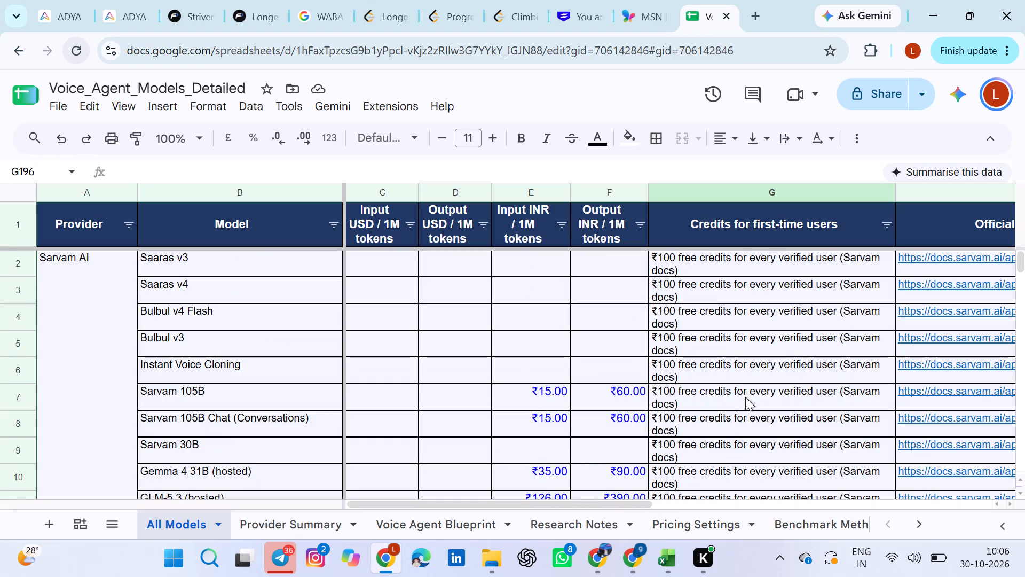
pyautogui.doubleClick(738, 263)
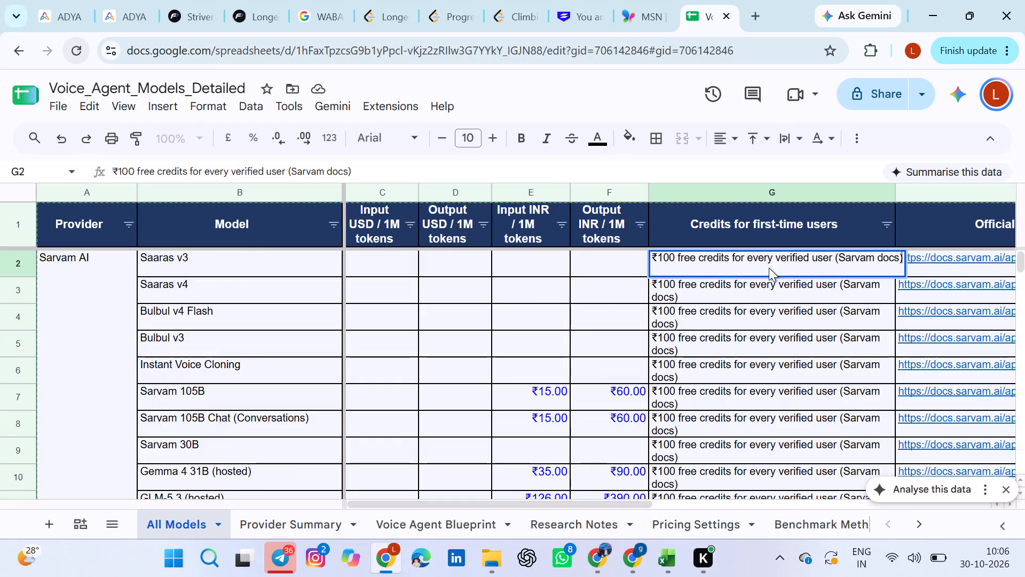
pyautogui.press('BackSpace')
pyautogui.press('BackSpace')
pyautogui.press('BackSpace')
pyautogui.press('BackSpace')
pyautogui.press('BackSpace')
pyautogui.press('BackSpace')
pyautogui.press('BackSpace')
pyautogui.press('BackSpace')
pyautogui.press('BackSpace')
pyautogui.press('BackSpace')
pyautogui.press('BackSpace')
pyautogui.press('BackSpace')
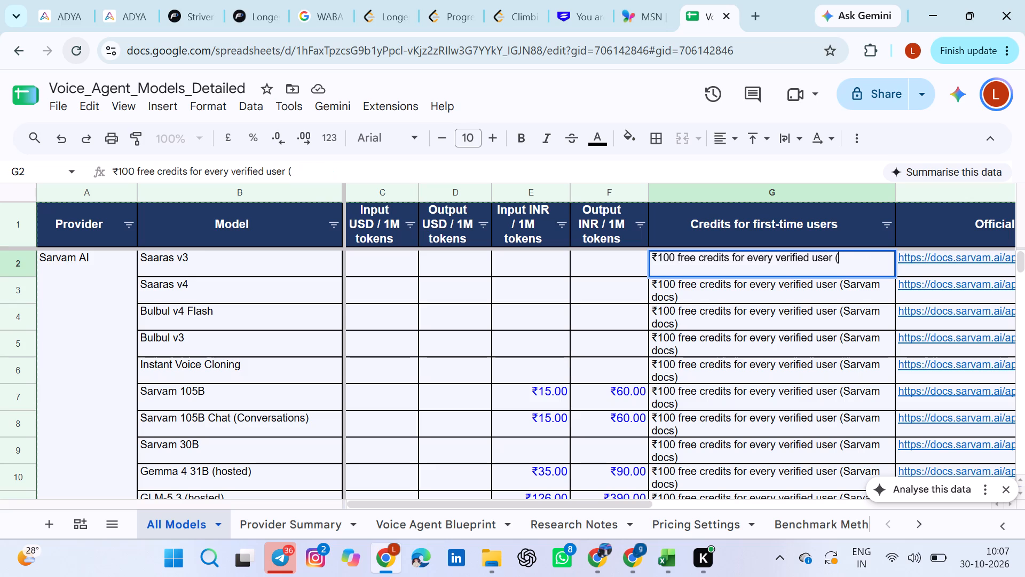
pyautogui.press('BackSpace')
pyautogui.press('BackSpace')
pyautogui.press('BackSpace')
pyautogui.press('BackSpace')
pyautogui.press('BackSpace')
pyautogui.press('BackSpace')
pyautogui.press('BackSpace')
pyautogui.press('BackSpace')
pyautogui.press('BackSpace')
pyautogui.press('BackSpace')
pyautogui.press('BackSpace')
pyautogui.press('BackSpace')
pyautogui.press('BackSpace')
pyautogui.press('BackSpace')
pyautogui.press('BackSpace')
pyautogui.press('BackSpace')
pyautogui.press('BackSpace')
pyautogui.press('BackSpace')
pyautogui.press('BackSpace')
pyautogui.press('BackSpace')
pyautogui.press('BackSpace')
pyautogui.press('BackSpace')
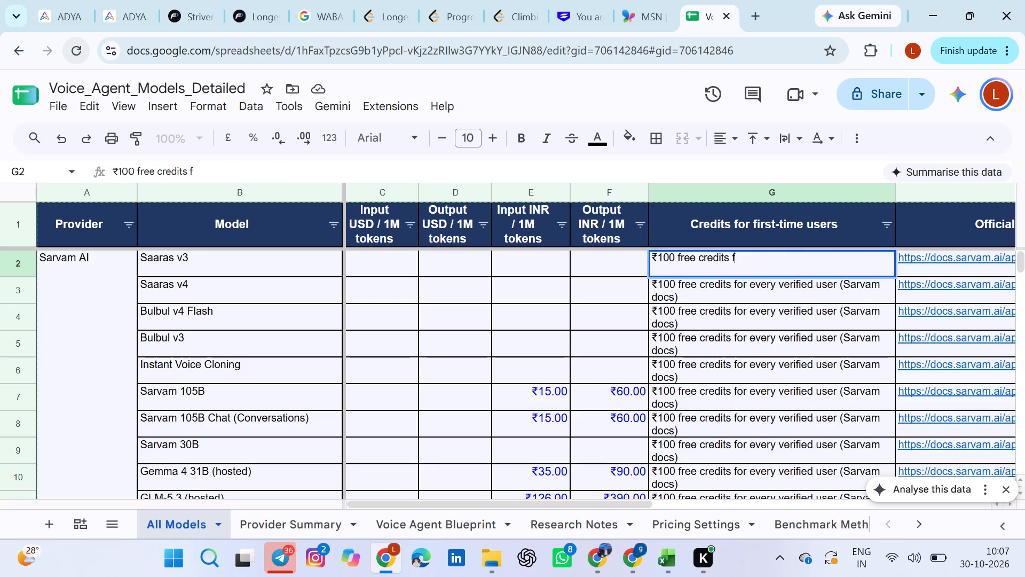
pyautogui.press('BackSpace')
pyautogui.press('BackSpace')
pyautogui.click(798, 342)
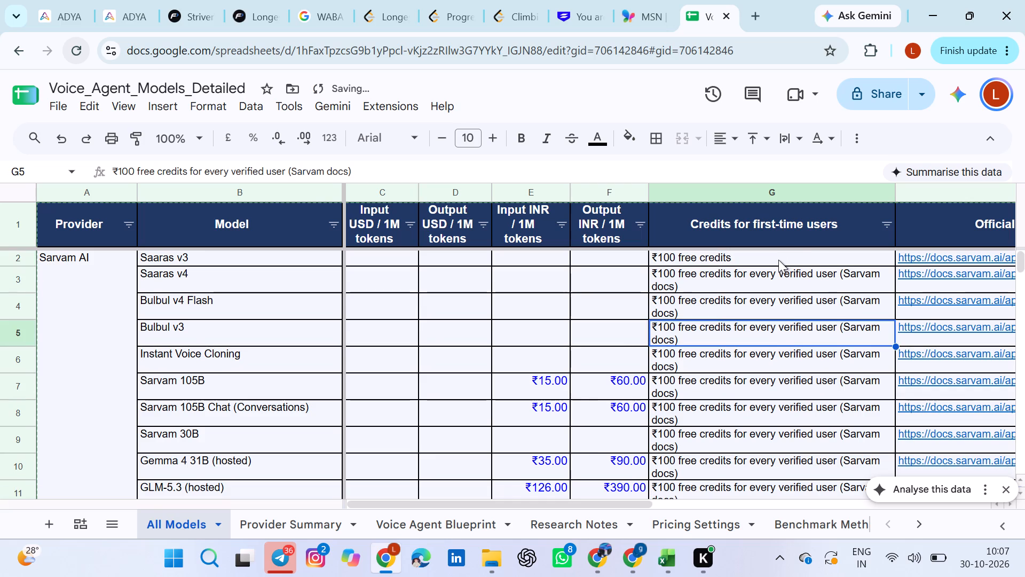
pyautogui.click(778, 261)
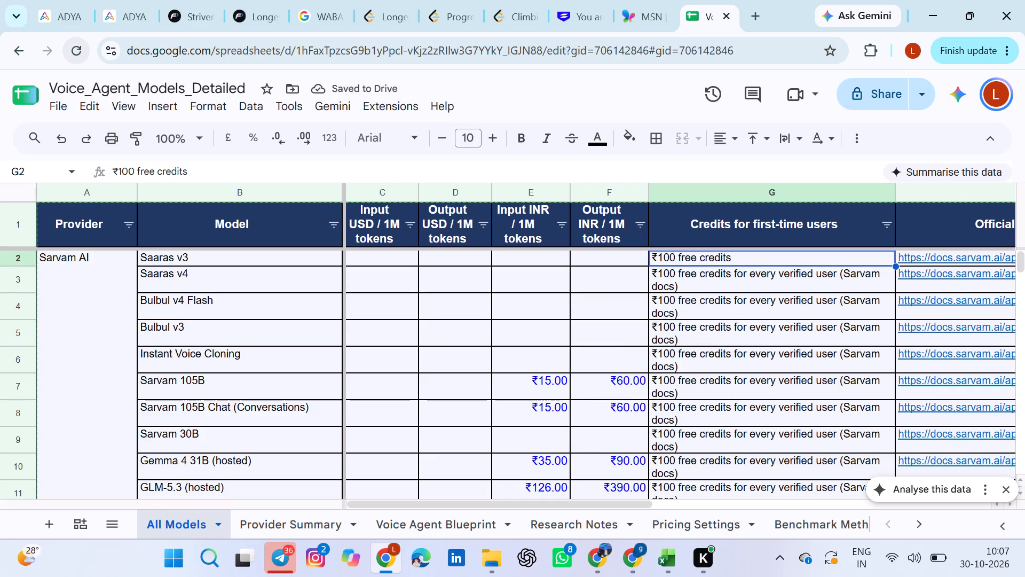
pyautogui.moveTo(893, 263); pyautogui.dragTo(884, 405)
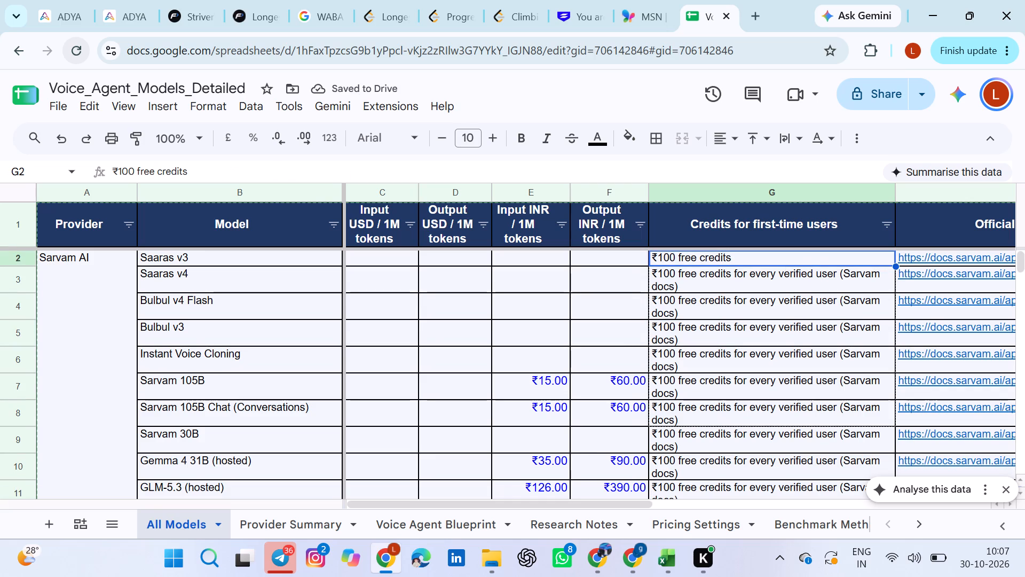
pyautogui.moveTo(884, 405); pyautogui.dragTo(886, 489)
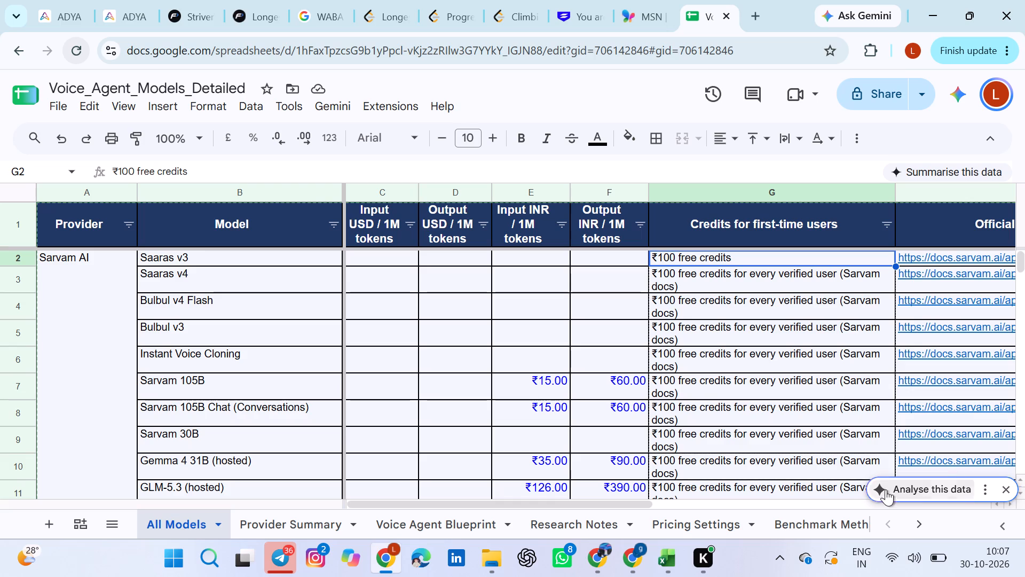
pyautogui.moveTo(886, 489); pyautogui.dragTo(889, 446)
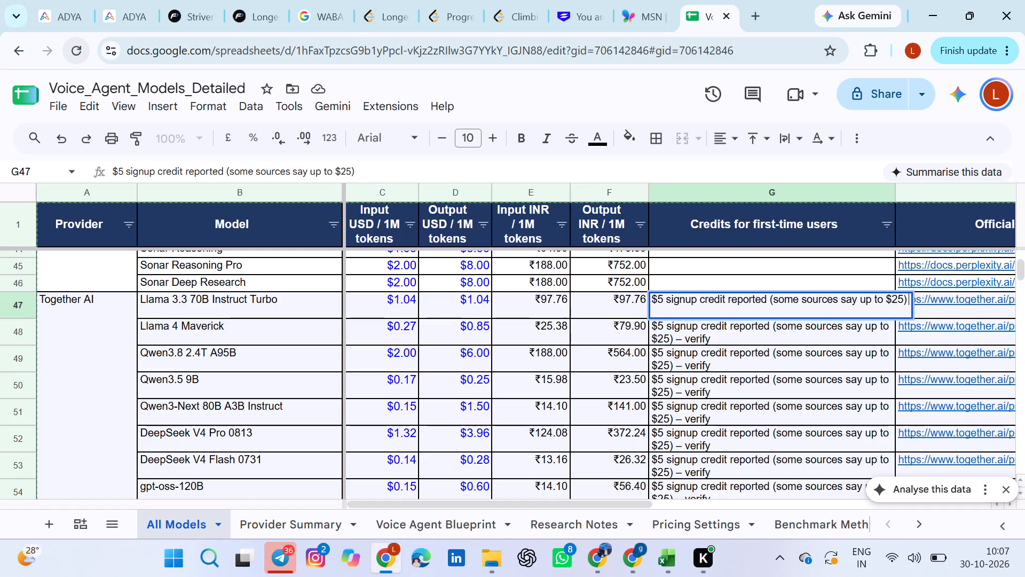
pyautogui.press('BackSpace')
pyautogui.press('BackSpace')
pyautogui.press('BackSpace')
pyautogui.press('BackSpace')
pyautogui.press('BackSpace')
pyautogui.press('BackSpace')
pyautogui.press('BackSpace')
pyautogui.press('BackSpace')
pyautogui.press('BackSpace')
pyautogui.press('BackSpace')
pyautogui.press('BackSpace')
pyautogui.press('BackSpace')
pyautogui.press('BackSpace')
pyautogui.press('BackSpace')
pyautogui.press('BackSpace')
pyautogui.press('BackSpace')
pyautogui.press('BackSpace')
pyautogui.press('BackSpace')
pyautogui.press('BackSpace')
pyautogui.press('BackSpace')
pyautogui.press('BackSpace')
pyautogui.press('BackSpace')
pyautogui.press('BackSpace')
pyautogui.press('BackSpace')
pyautogui.press('BackSpace')
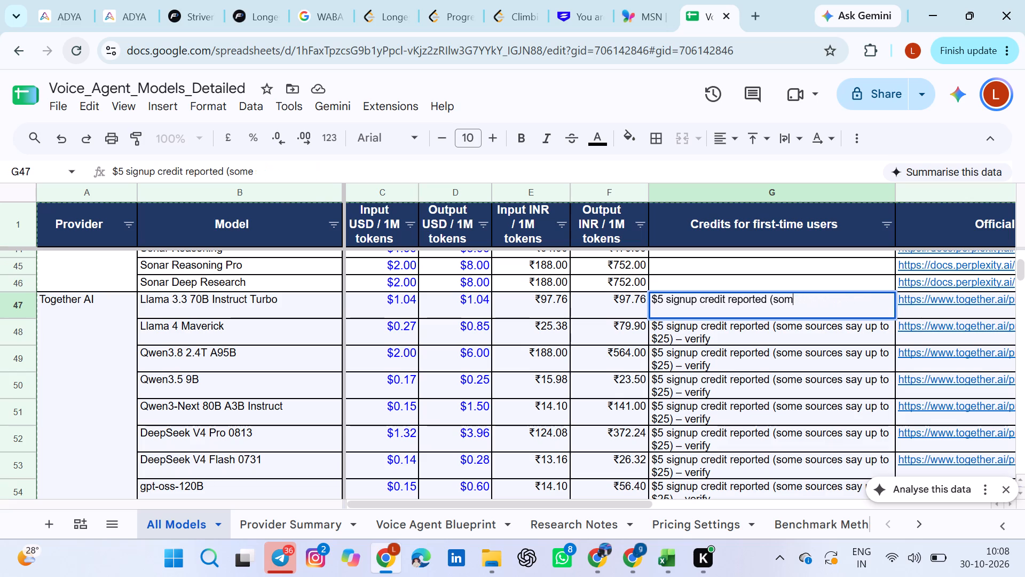
pyautogui.press('BackSpace')
pyautogui.press('BackSpace')
pyautogui.press('BackSpace')
pyautogui.press('BackSpace')
pyautogui.press('BackSpace')
pyautogui.press('BackSpace')
pyautogui.press('BackSpace')
pyautogui.press('BackSpace')
pyautogui.press('BackSpace')
pyautogui.press('BackSpace')
pyautogui.press('BackSpace')
pyautogui.press('BackSpace')
pyautogui.press('BackSpace')
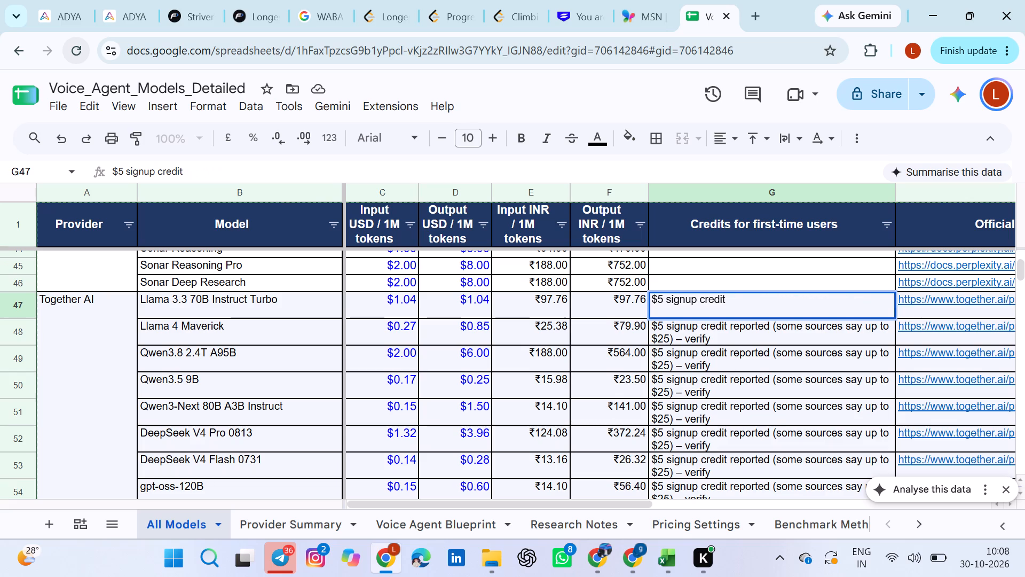
pyautogui.press('BackSpace')
# Shorten the credit note of Together AI's Llama 4 Maverick to "$5 signup credit".
pyautogui.doubleClick(770, 328)
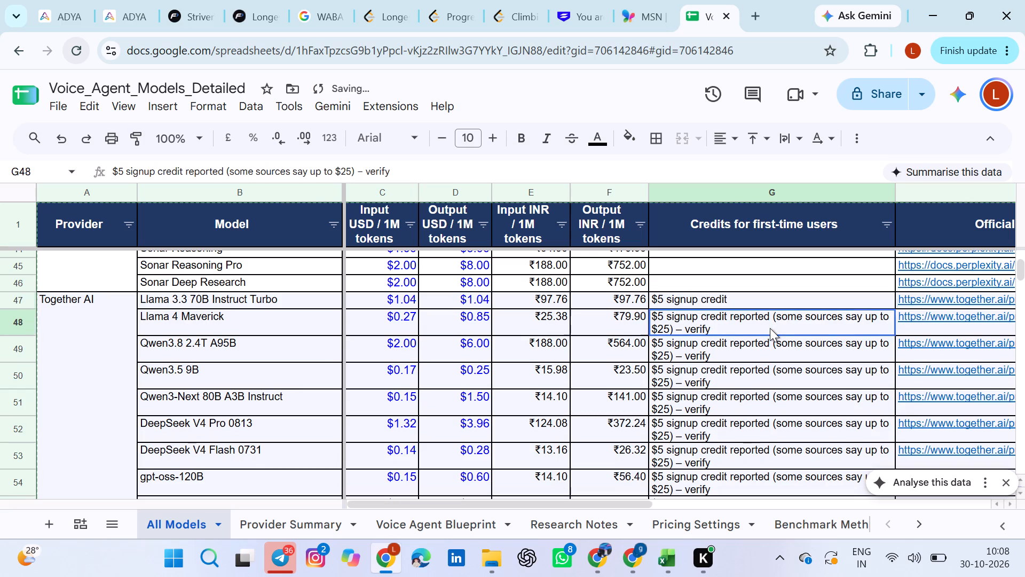
pyautogui.press('BackSpace')
pyautogui.press('BackSpace')
pyautogui.press('BackSpace')
pyautogui.press('BackSpace')
pyautogui.press('BackSpace')
pyautogui.press('BackSpace')
pyautogui.press('BackSpace')
pyautogui.press('BackSpace')
pyautogui.press('BackSpace')
pyautogui.press('BackSpace')
pyautogui.press('BackSpace')
pyautogui.press('BackSpace')
pyautogui.press('BackSpace')
pyautogui.press('BackSpace')
pyautogui.press('BackSpace')
pyautogui.press('BackSpace')
pyautogui.press('BackSpace')
pyautogui.press('BackSpace')
pyautogui.press('BackSpace')
pyautogui.press('BackSpace')
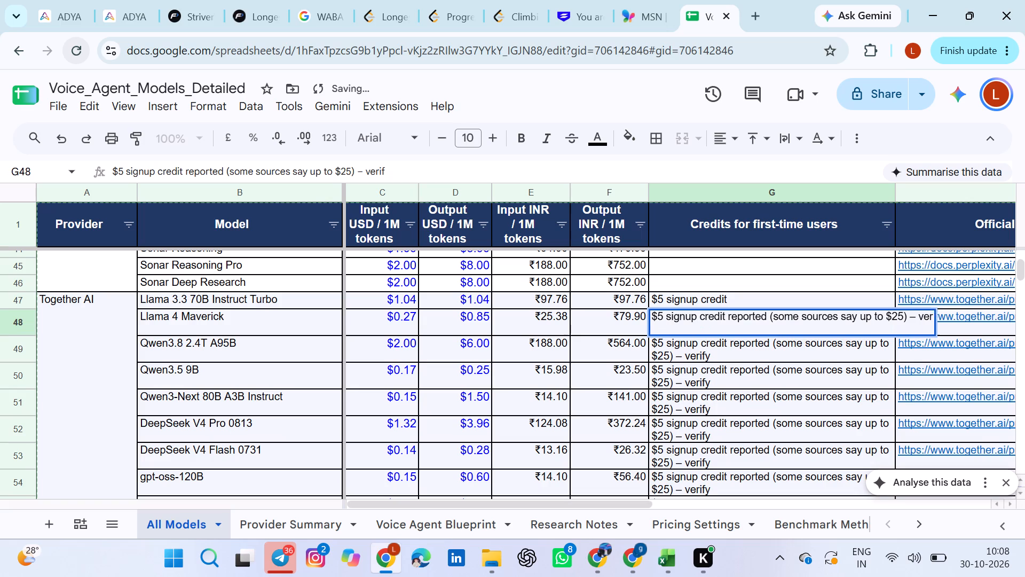
pyautogui.press('BackSpace')
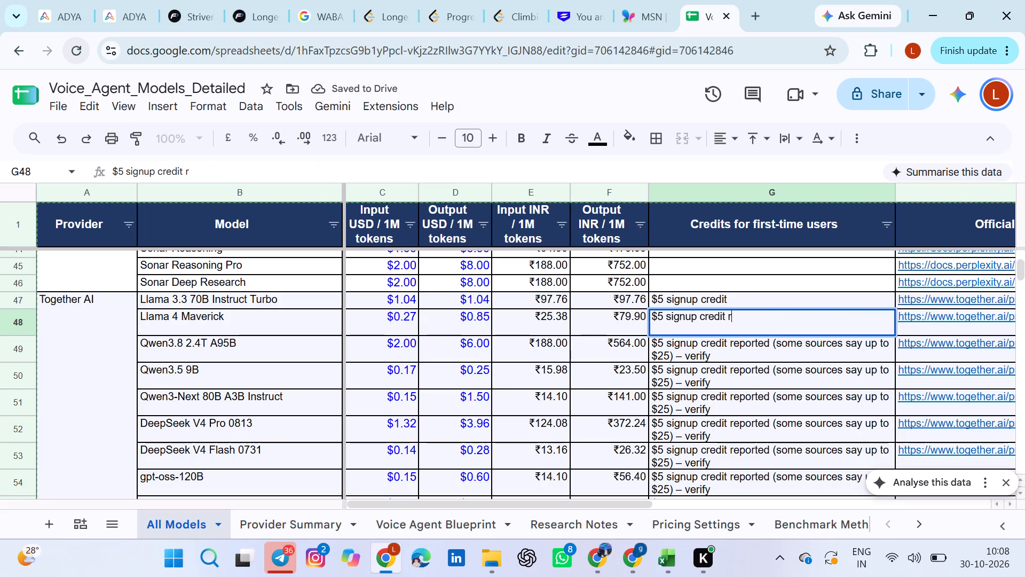
pyautogui.press('BackSpace')
pyautogui.press('BackSpace')
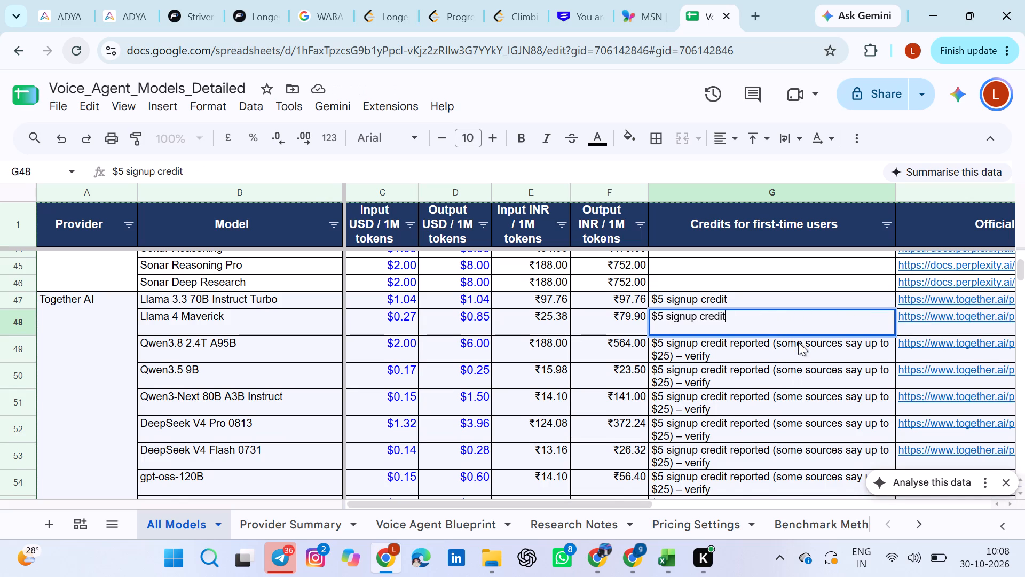
# Shorten the first-time user credit note of Together AI's Qwen3.8 2.4T A95B to "$5 signup credit".
pyautogui.click(798, 342)
pyautogui.doubleClick(793, 342)
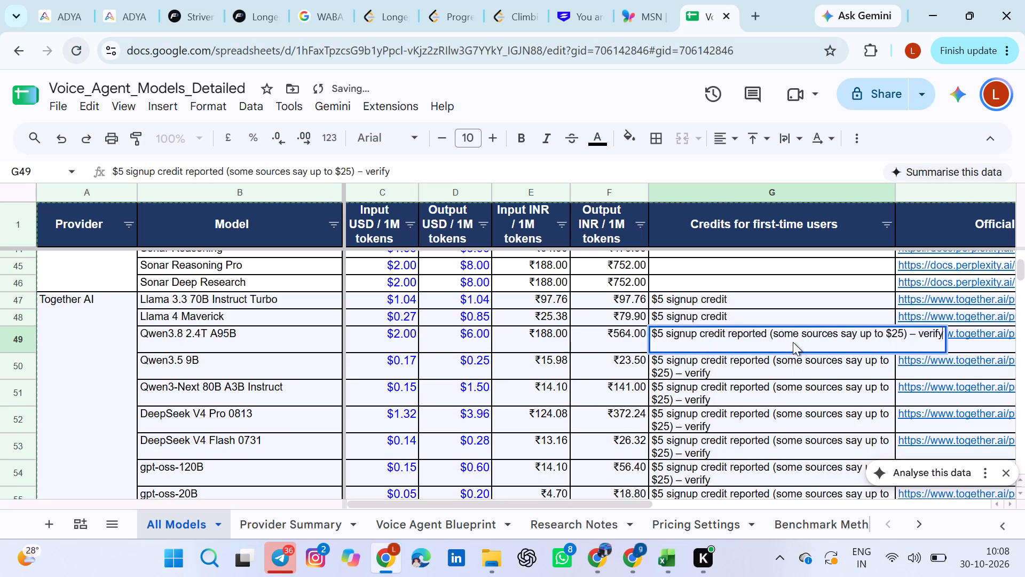
pyautogui.press('BackSpace')
pyautogui.press('BackSpace')
pyautogui.press('BackSpace')
pyautogui.press('BackSpace')
pyautogui.press('BackSpace')
pyautogui.press('BackSpace')
pyautogui.press('BackSpace')
pyautogui.press('BackSpace')
pyautogui.press('BackSpace')
pyautogui.press('BackSpace')
pyautogui.press('BackSpace')
pyautogui.press('BackSpace')
pyautogui.press('BackSpace')
pyautogui.press('BackSpace')
pyautogui.press('BackSpace')
pyautogui.press('BackSpace')
pyautogui.press('BackSpace')
pyautogui.press('BackSpace')
pyautogui.press('BackSpace')
pyautogui.press('BackSpace')
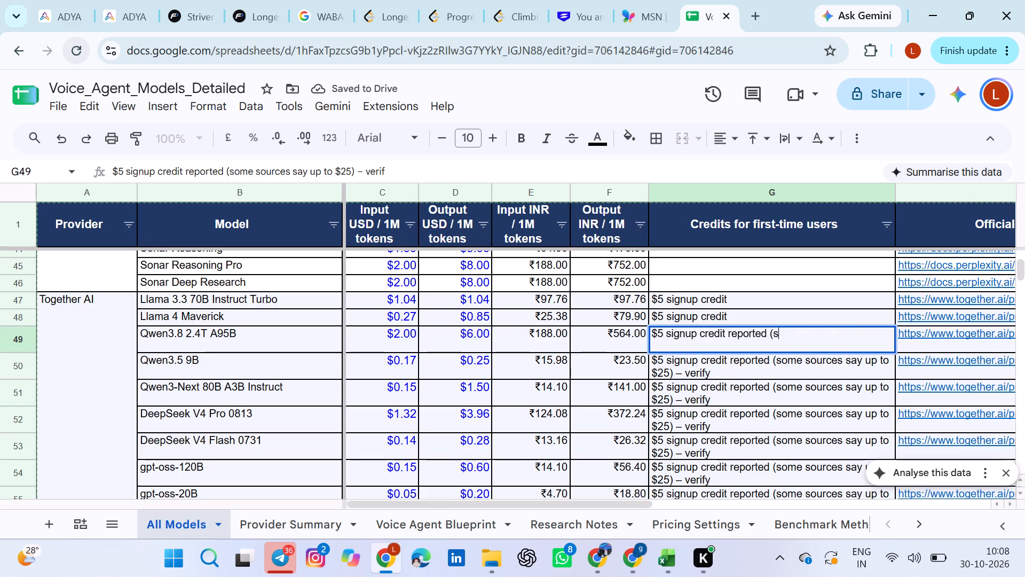
pyautogui.press('BackSpace')
pyautogui.press('BackSpace')
pyautogui.press('BackSpace')
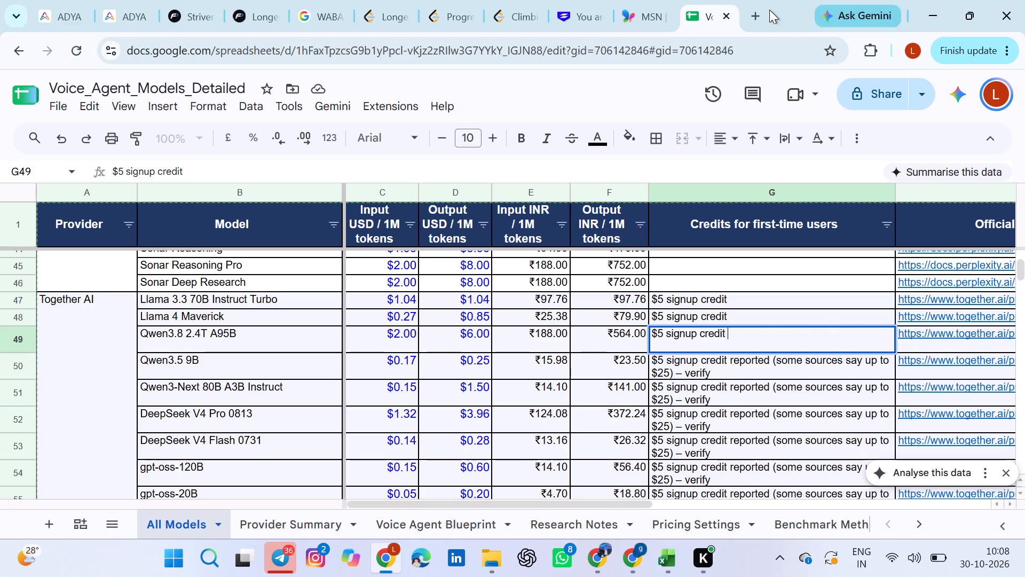
# Search Google in a new browser tab for "anjana anjana song lyrics telugu" and look over the results.
pyautogui.click(753, 15)
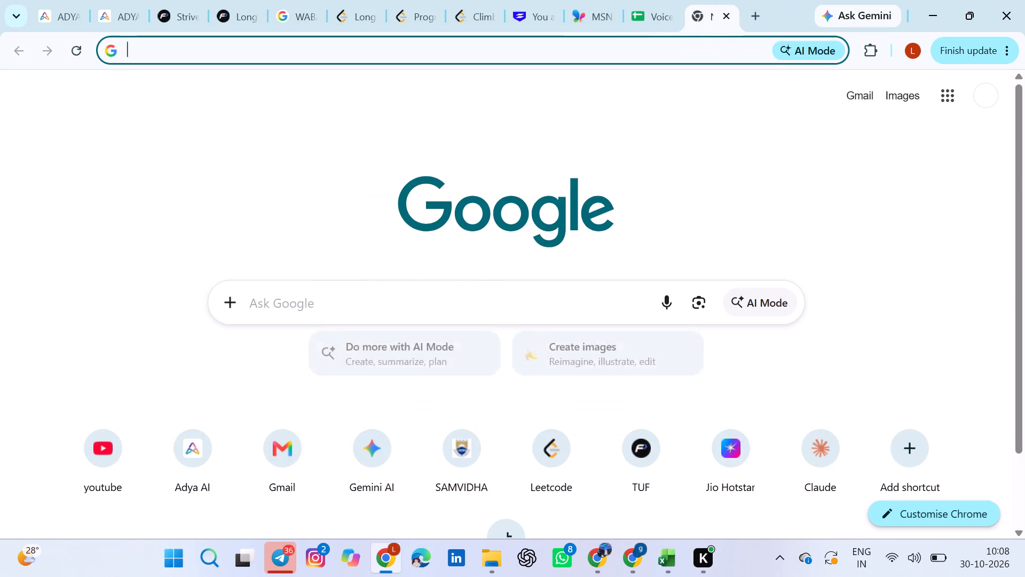
pyautogui.click(490, 316)
pyautogui.write('anjana')
pyautogui.press('space')
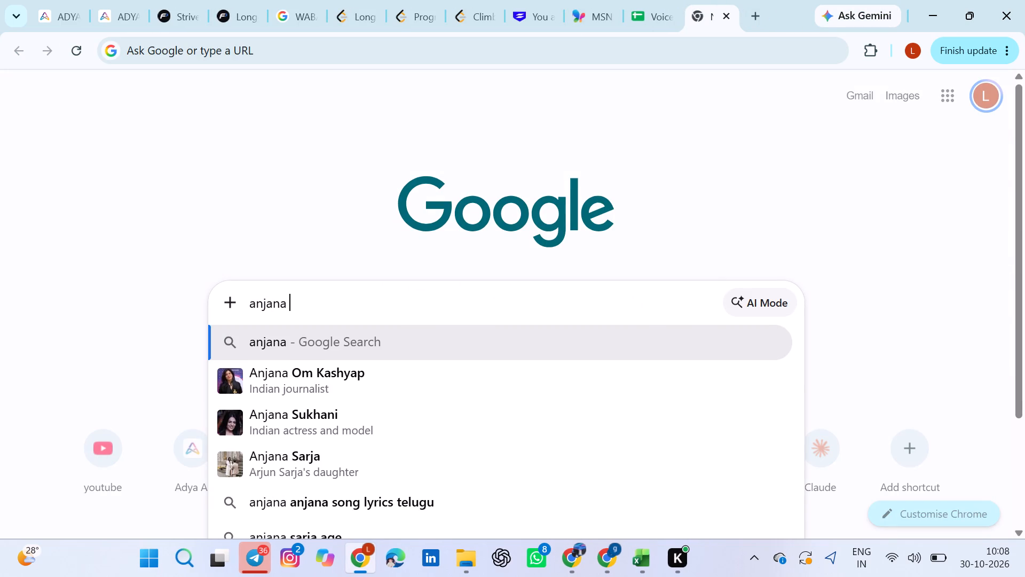
pyautogui.write('anja')
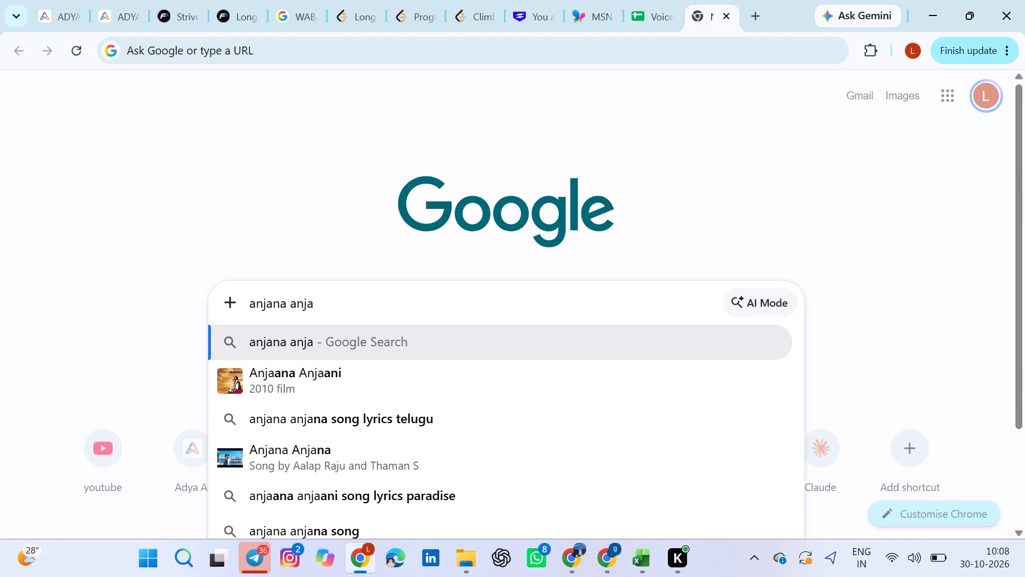
pyautogui.press('Down')
pyautogui.press('Down')
pyautogui.press('Return')
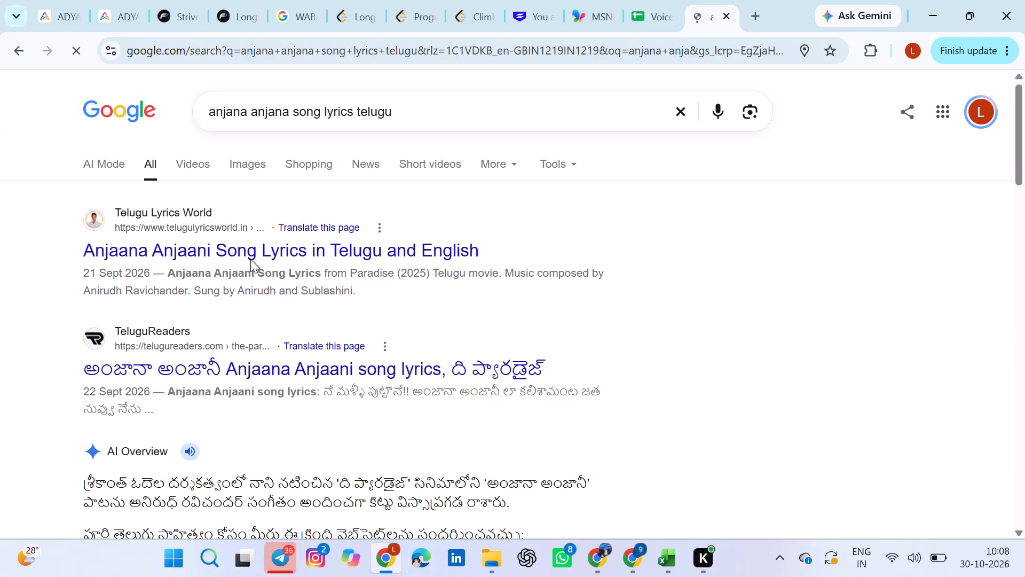
pyautogui.scroll(-3, 255, 256)
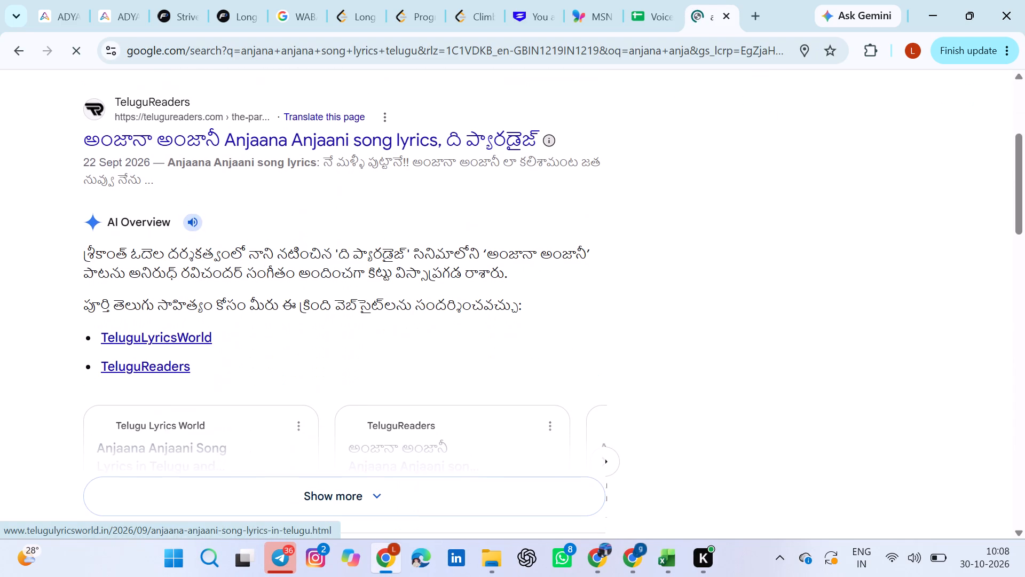
pyautogui.scroll(2, 271, 213)
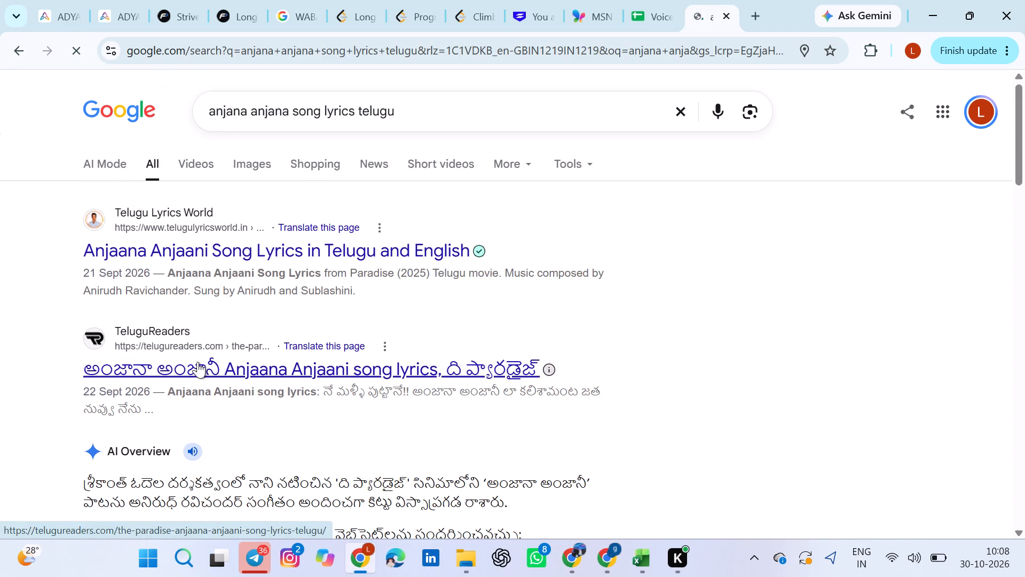
# Open the TeluguReaders result and read the Anjaana Anjaani song lyrics in Telugu.
pyautogui.click(198, 362)
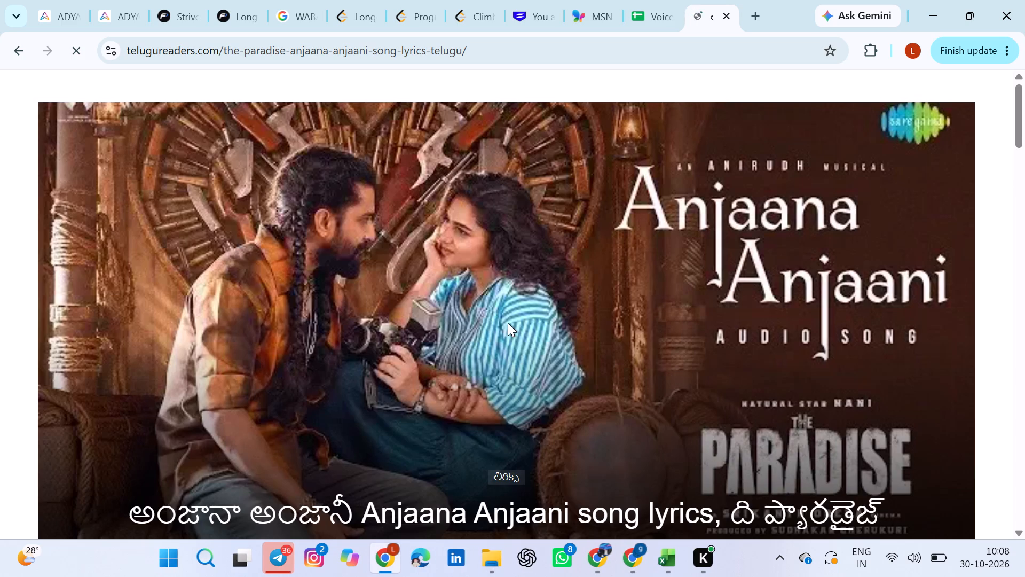
pyautogui.scroll(-5, 508, 323)
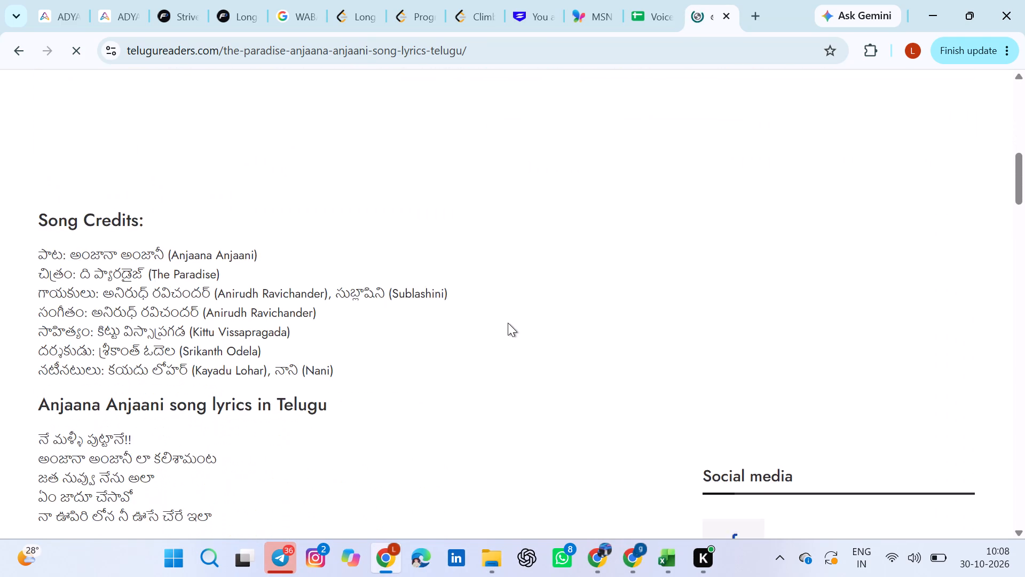
pyautogui.scroll(-4, 508, 323)
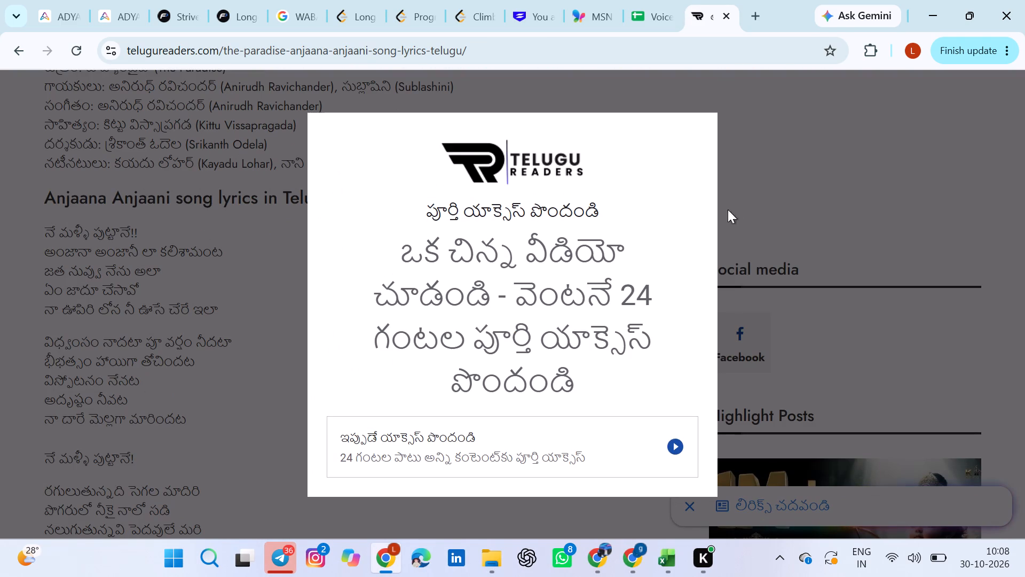
pyautogui.click(262, 363)
pyautogui.scroll(2, 319, 318)
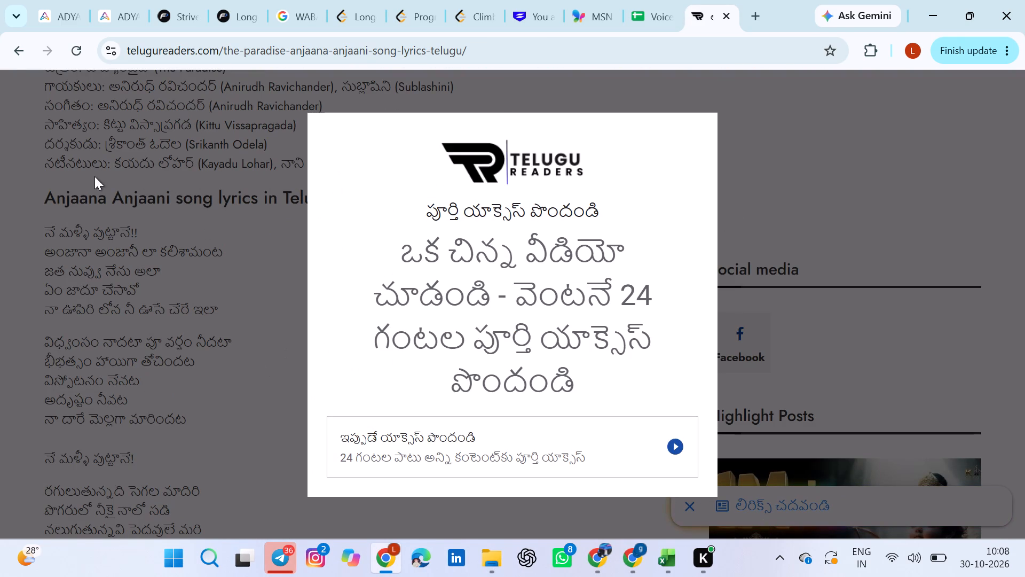
pyautogui.click(10, 44)
pyautogui.scroll(-1, 263, 229)
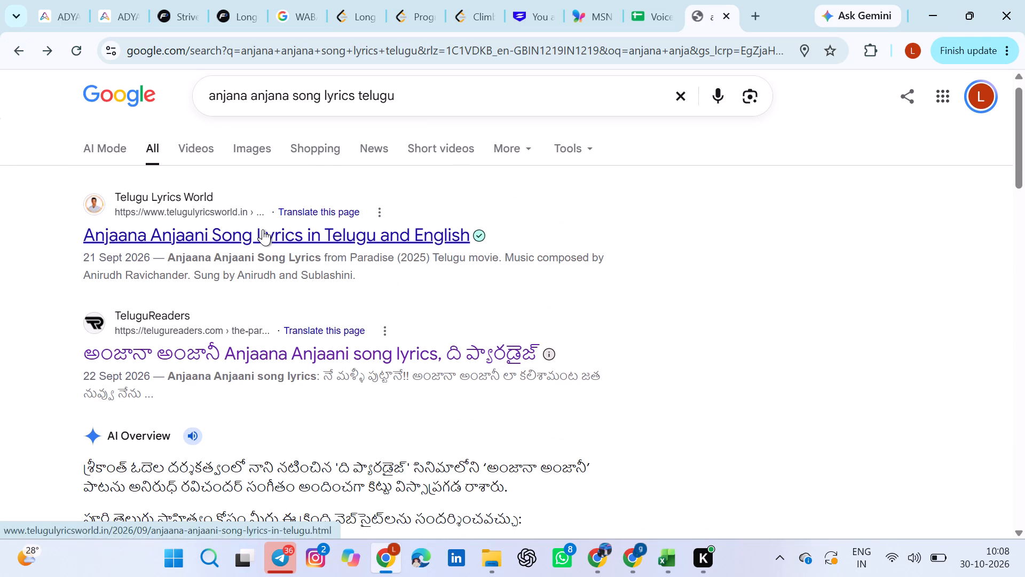
pyautogui.click(254, 345)
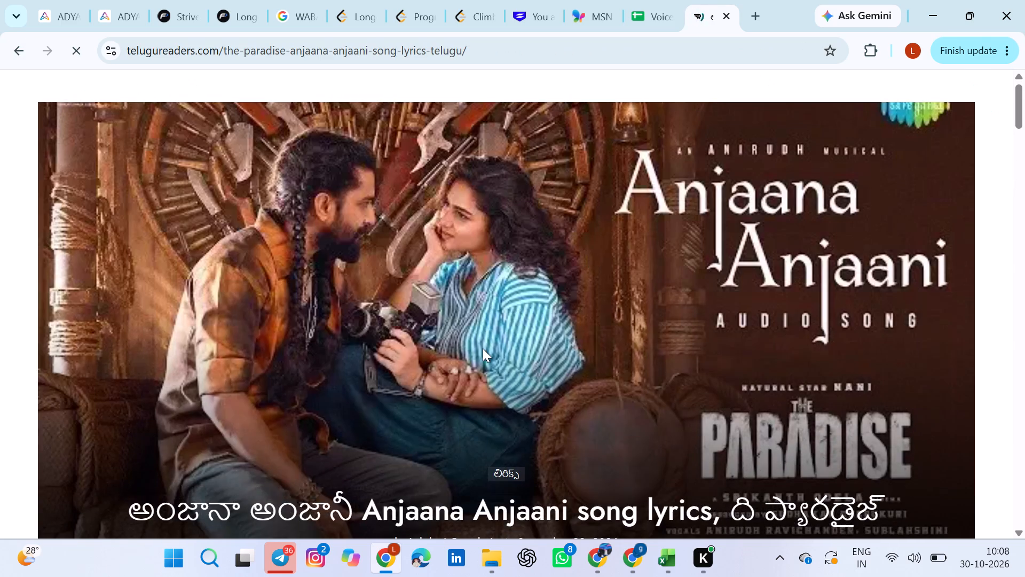
pyautogui.scroll(-7, 483, 348)
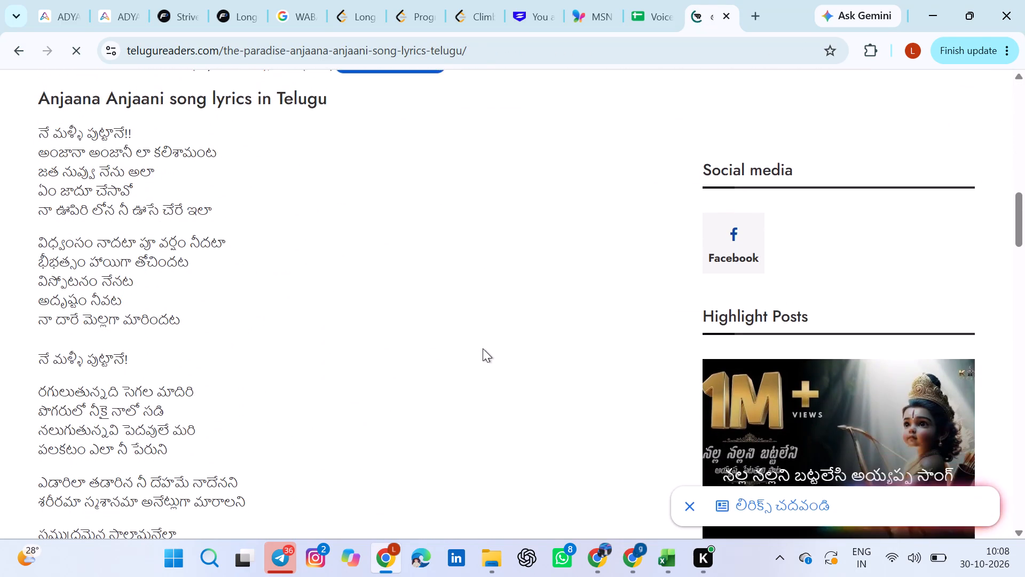
pyautogui.scroll(-2, 483, 348)
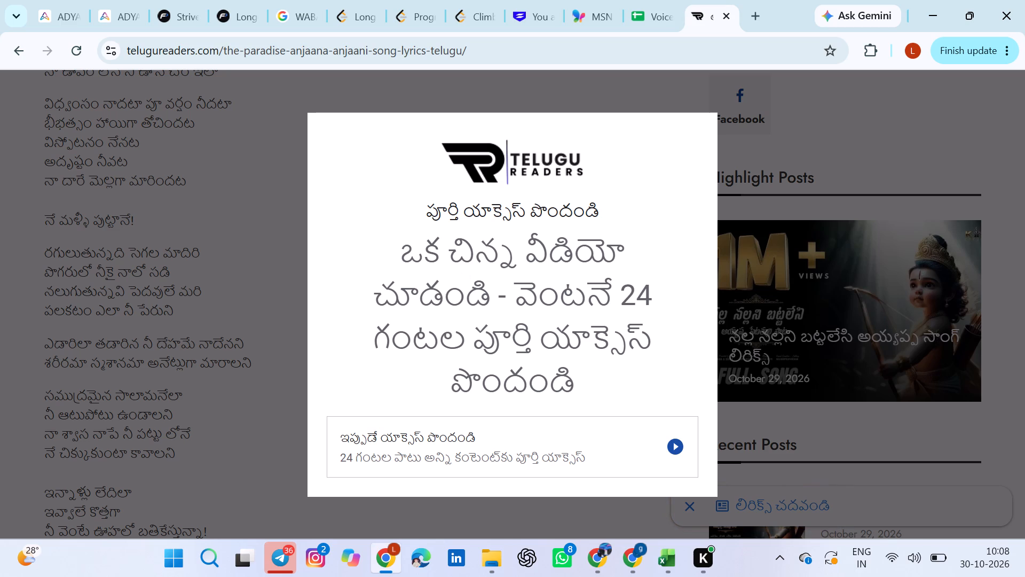
# Return to the Voice_Agent_Models_Detailed sheet and fill "$5 signup credit" down the remaining Together AI models, from Qwen3.5 9B through Whisper Large v3.
pyautogui.click(656, 18)
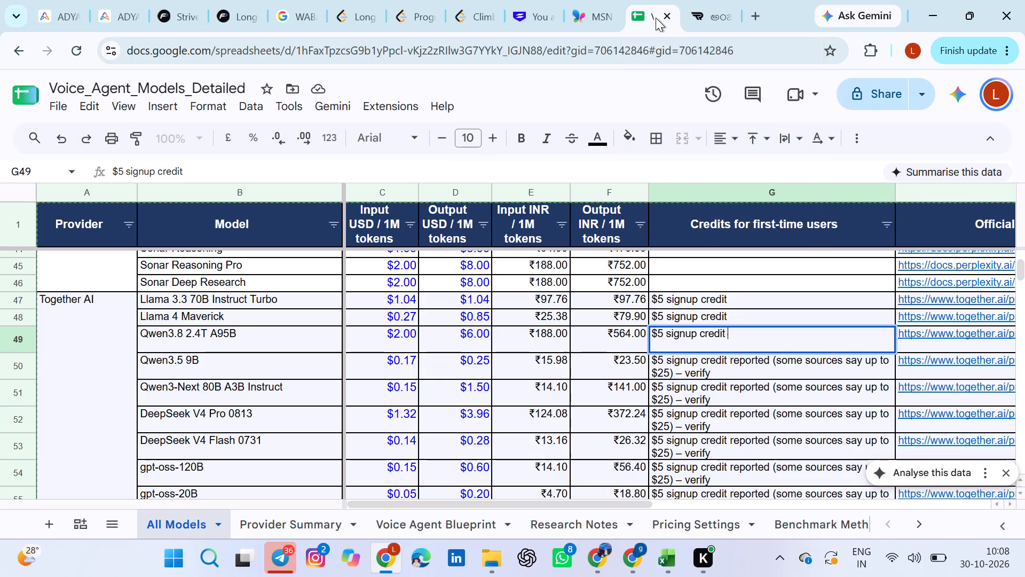
pyautogui.click(742, 307)
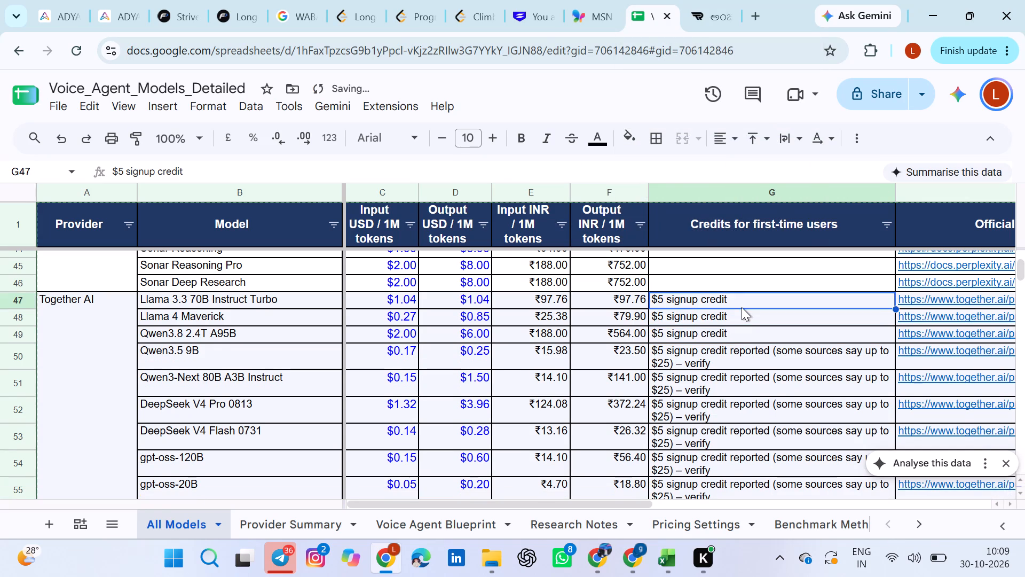
pyautogui.scroll(-1, 742, 307)
pyautogui.click(747, 300)
pyautogui.scroll(-1, 747, 300)
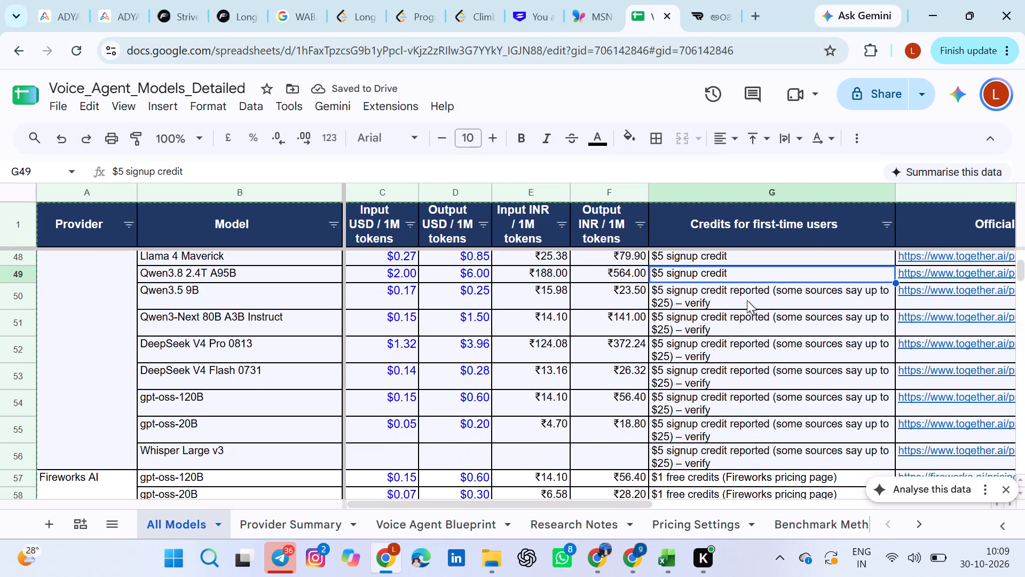
pyautogui.scroll(-1, 747, 300)
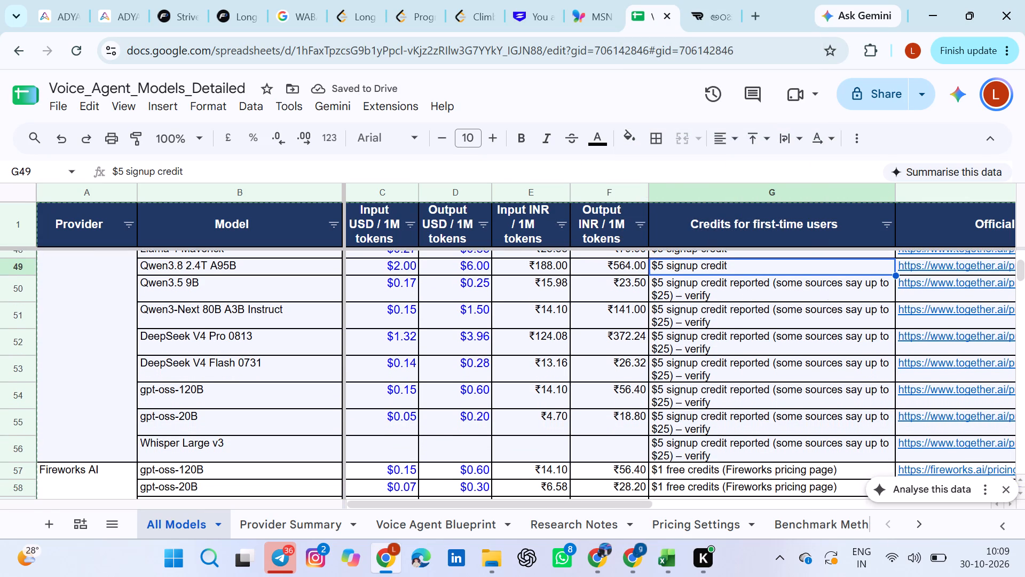
pyautogui.moveTo(894, 275); pyautogui.dragTo(887, 454)
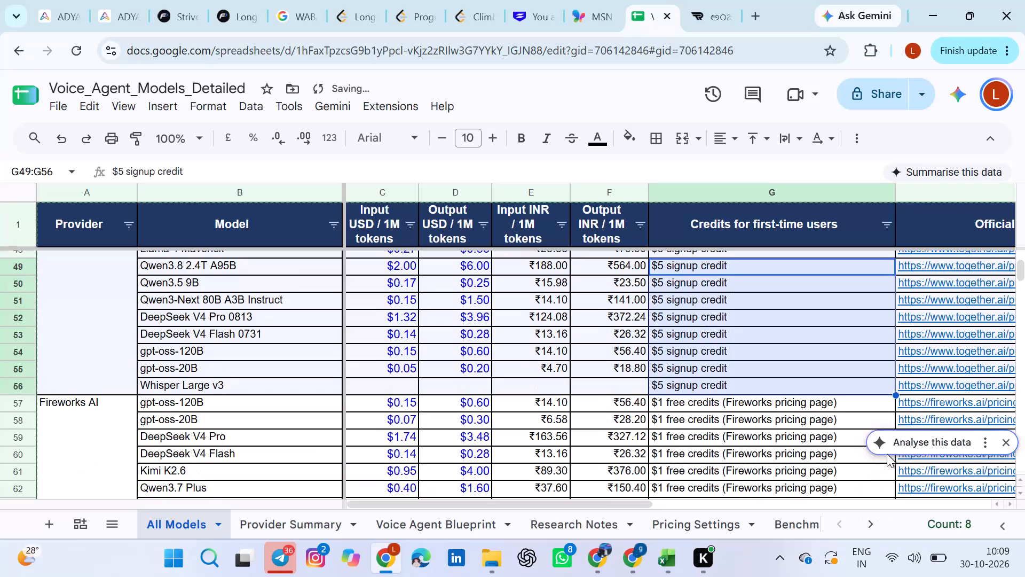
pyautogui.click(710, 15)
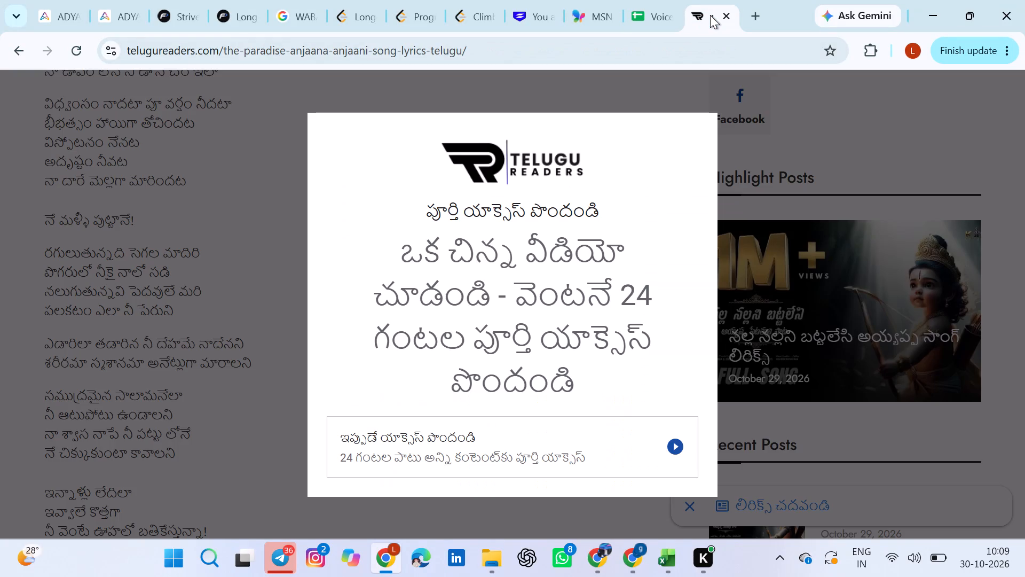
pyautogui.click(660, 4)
pyautogui.scroll(-1, 731, 288)
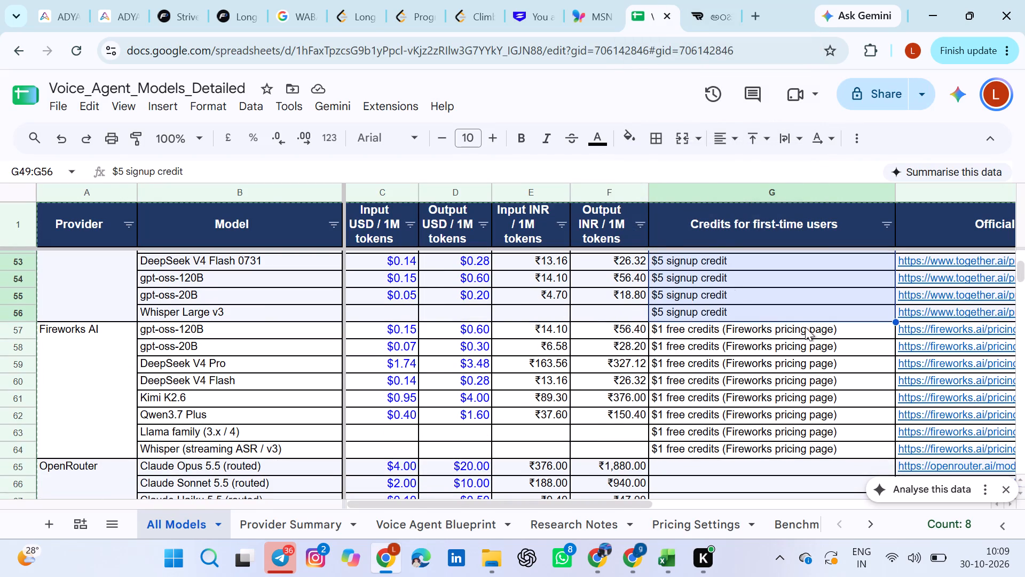
pyautogui.doubleClick(805, 327)
pyautogui.press('BackSpace')
pyautogui.press('BackSpace')
pyautogui.press('BackSpace')
pyautogui.press('BackSpace')
pyautogui.press('BackSpace')
pyautogui.press('BackSpace')
pyautogui.press('BackSpace')
pyautogui.press('BackSpace')
pyautogui.press('BackSpace')
pyautogui.press('BackSpace')
pyautogui.press('BackSpace')
pyautogui.press('BackSpace')
pyautogui.press('BackSpace')
pyautogui.press('BackSpace')
pyautogui.press('BackSpace')
pyautogui.press('BackSpace')
pyautogui.press('BackSpace')
pyautogui.press('BackSpace')
pyautogui.press('BackSpace')
pyautogui.press('BackSpace')
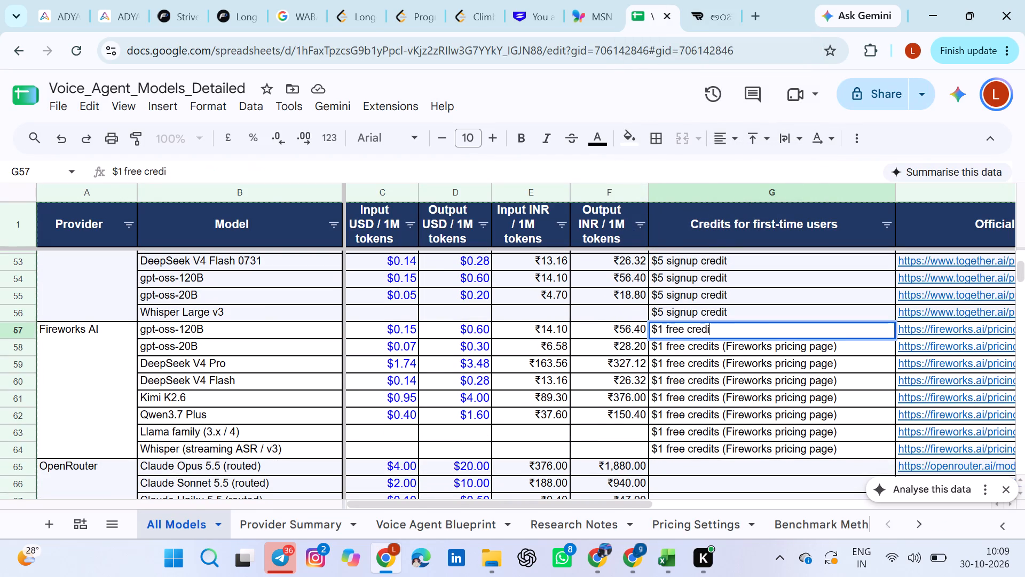
pyautogui.hotkey('ctrl', 'z')
pyautogui.press('BackSpace')
pyautogui.press('BackSpace')
pyautogui.press('BackSpace')
pyautogui.press('BackSpace')
pyautogui.press('BackSpace')
pyautogui.press('BackSpace')
pyautogui.press('BackSpace')
pyautogui.press('BackSpace')
pyautogui.press('BackSpace')
pyautogui.press('BackSpace')
pyautogui.press('BackSpace')
pyautogui.press('BackSpace')
pyautogui.press('BackSpace')
pyautogui.press('BackSpace')
pyautogui.press('BackSpace')
pyautogui.press('BackSpace')
pyautogui.press('BackSpace')
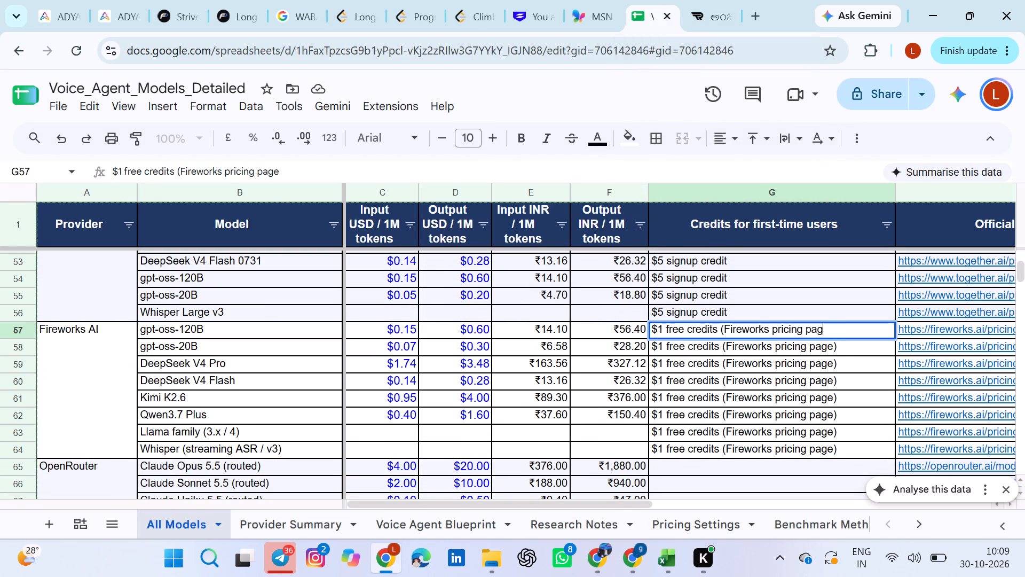
pyautogui.press('BackSpace')
pyautogui.press('BackSpace')
pyautogui.press('BackSpace')
pyautogui.press('BackSpace')
pyautogui.press('BackSpace')
pyautogui.press('BackSpace')
pyautogui.press('BackSpace')
pyautogui.press('BackSpace')
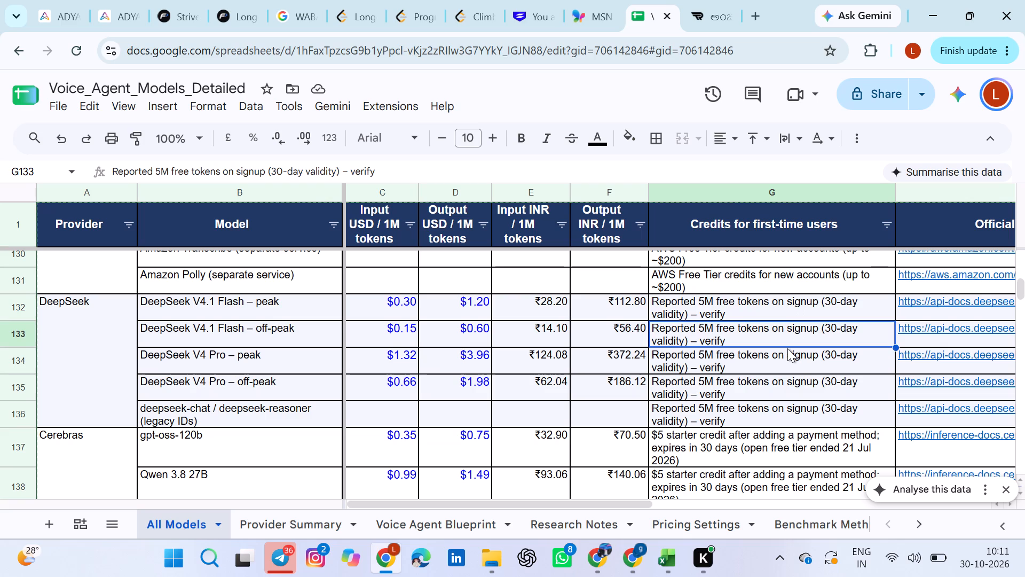
pyautogui.click(796, 386)
pyautogui.scroll(-1, 796, 386)
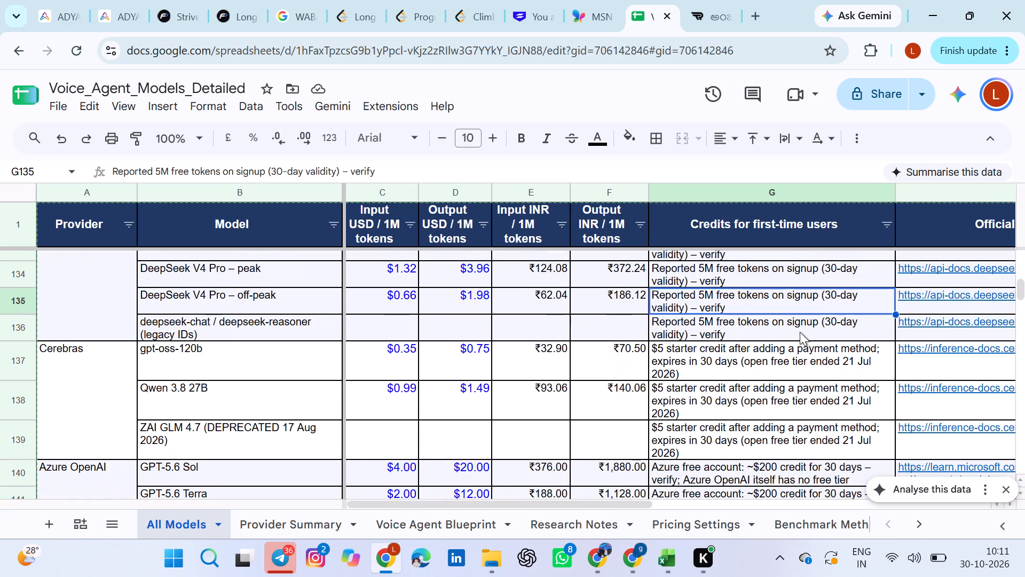
pyautogui.click(800, 332)
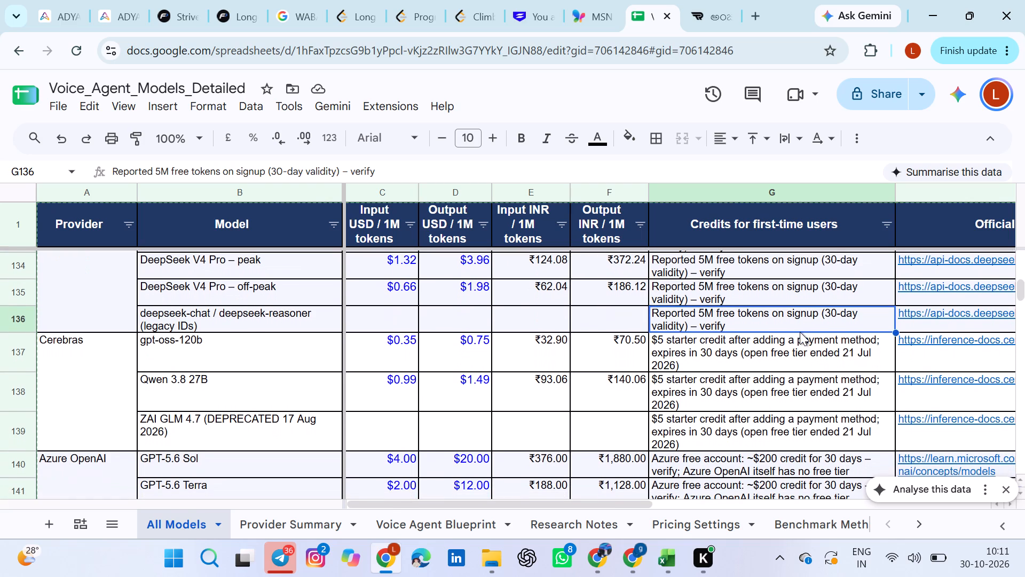
pyautogui.click(789, 356)
pyautogui.scroll(-1, 789, 356)
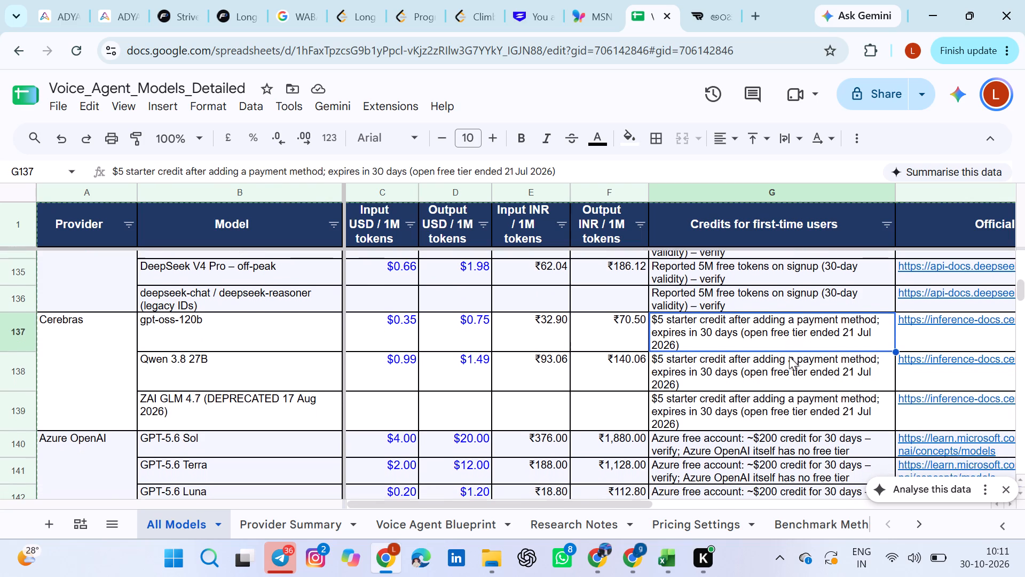
pyautogui.scroll(-1, 789, 356)
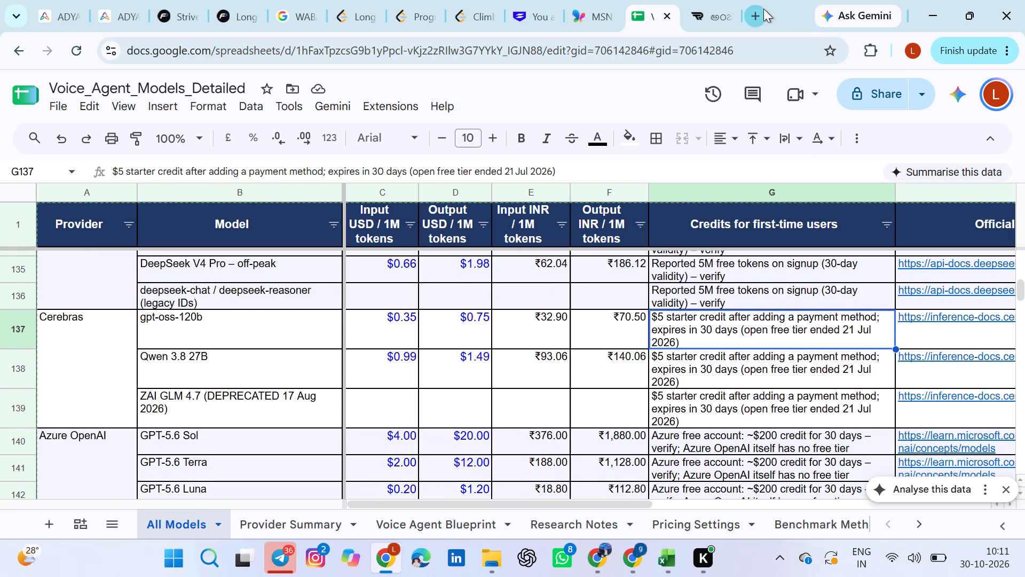
# Search Google for "bristom" in a new browser tab.
pyautogui.click(763, 9)
pyautogui.click(495, 312)
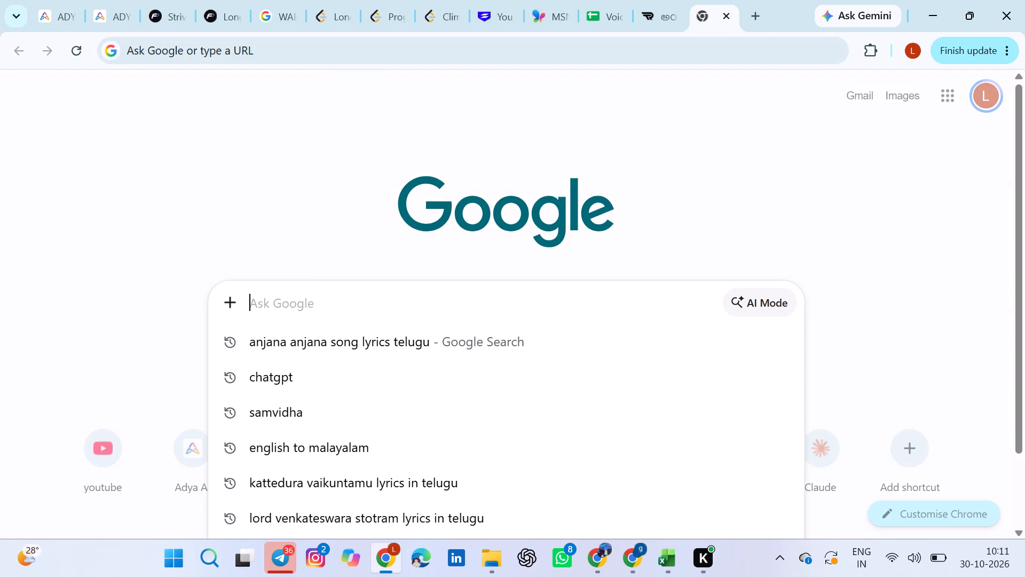
pyautogui.write('bris')
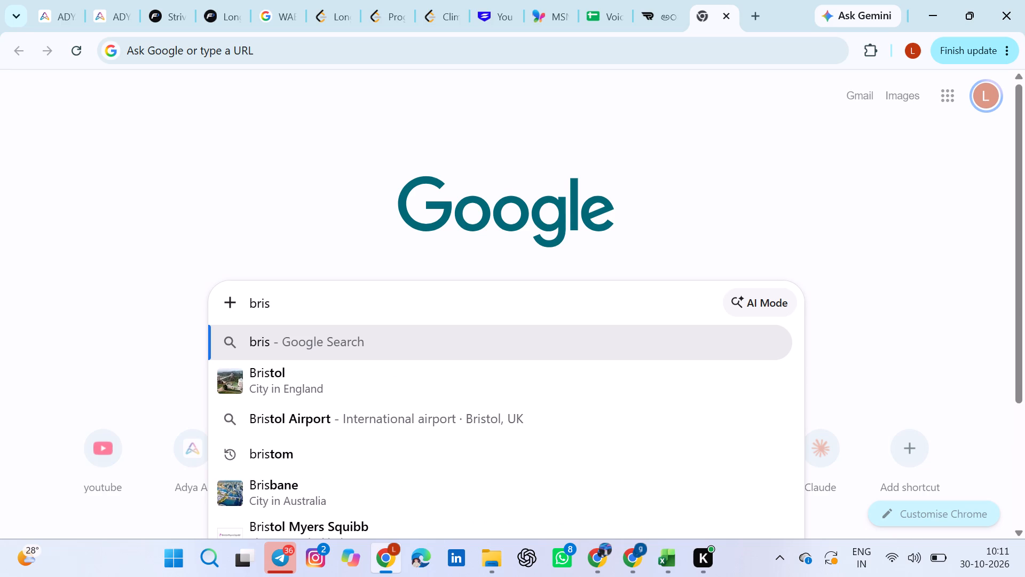
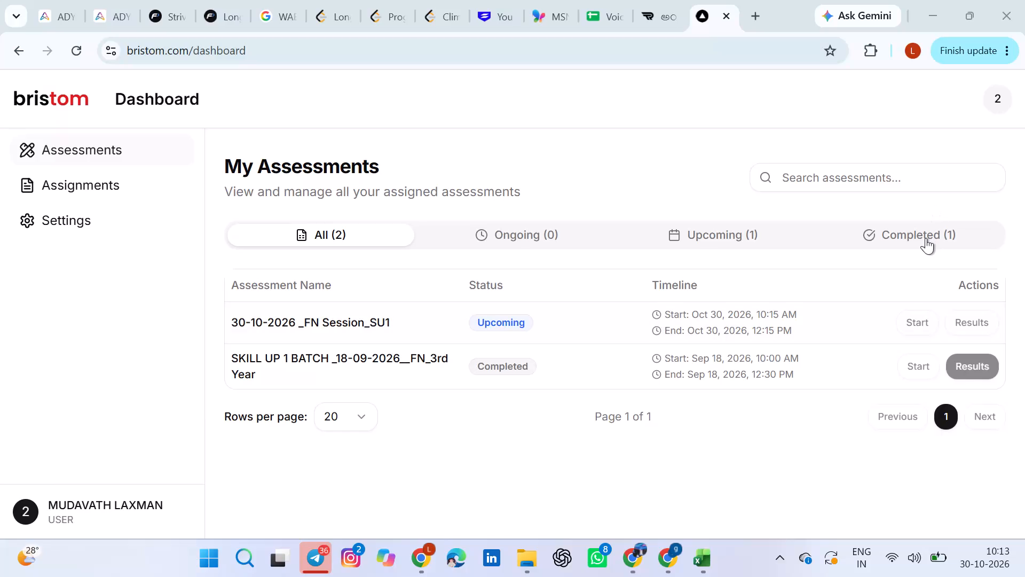
# Check the completed assessments on the Bristom dashboard, and return to the list of all assessments.
pyautogui.click(926, 238)
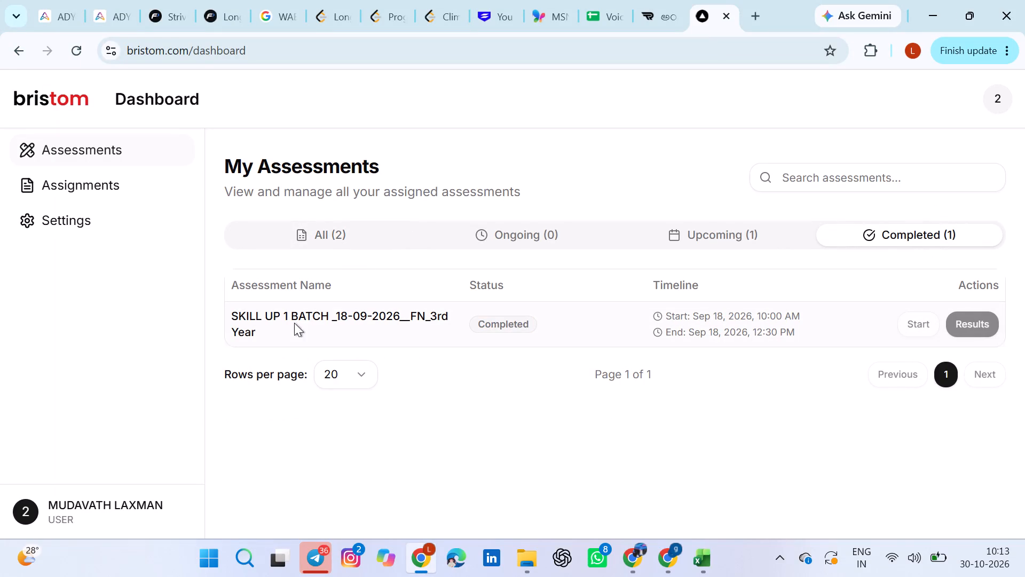
pyautogui.click(329, 234)
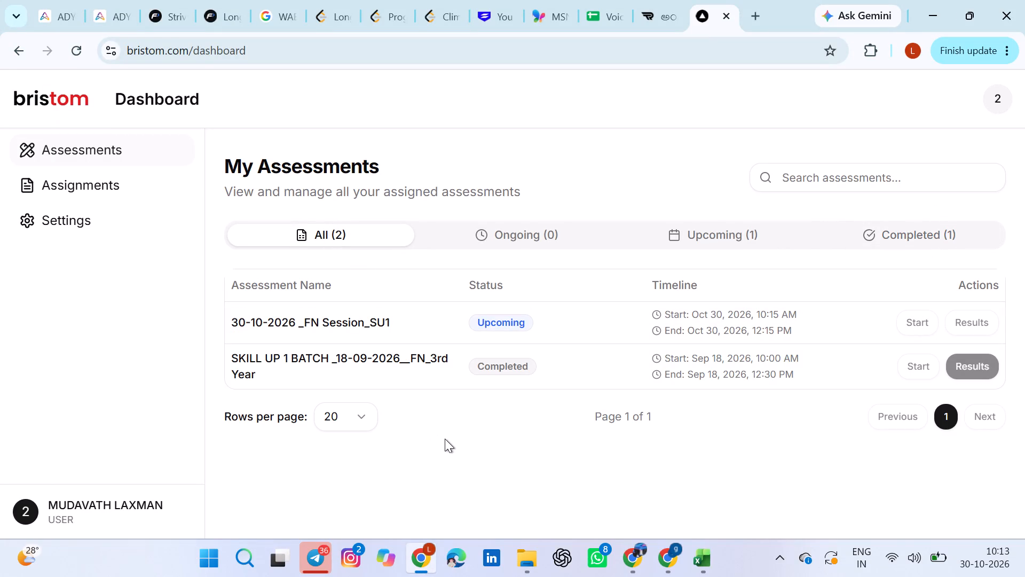
pyautogui.click(445, 439)
# Close the Telugu Readers song lyrics page and return to the Bristom dashboard.
pyautogui.click(641, 0)
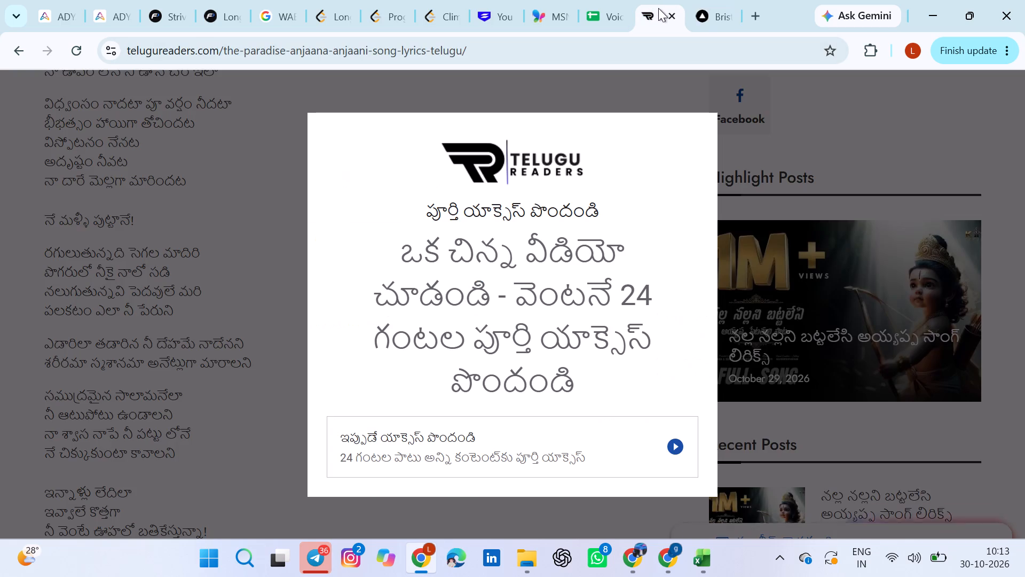
pyautogui.click(674, 18)
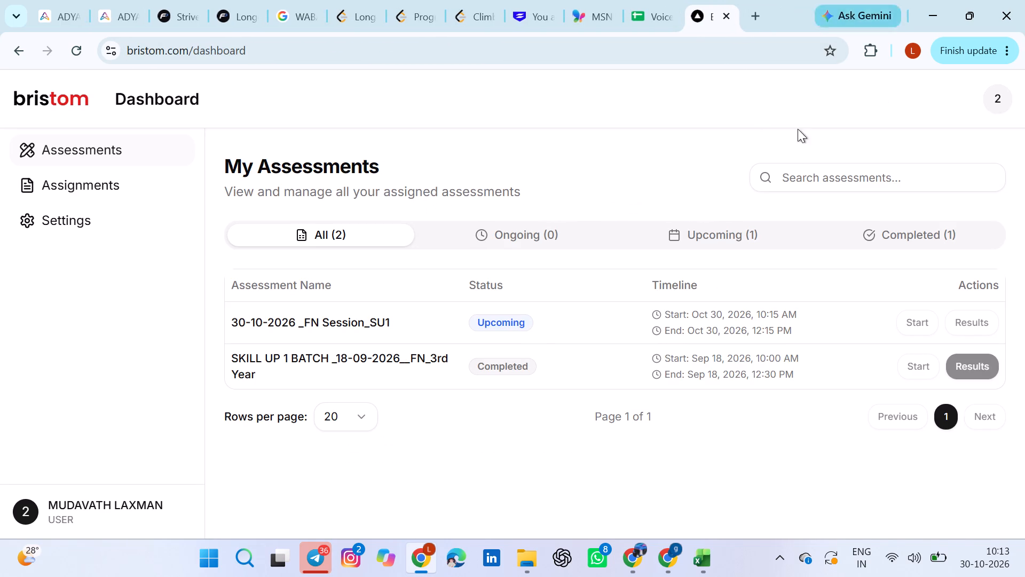
pyautogui.click(741, 135)
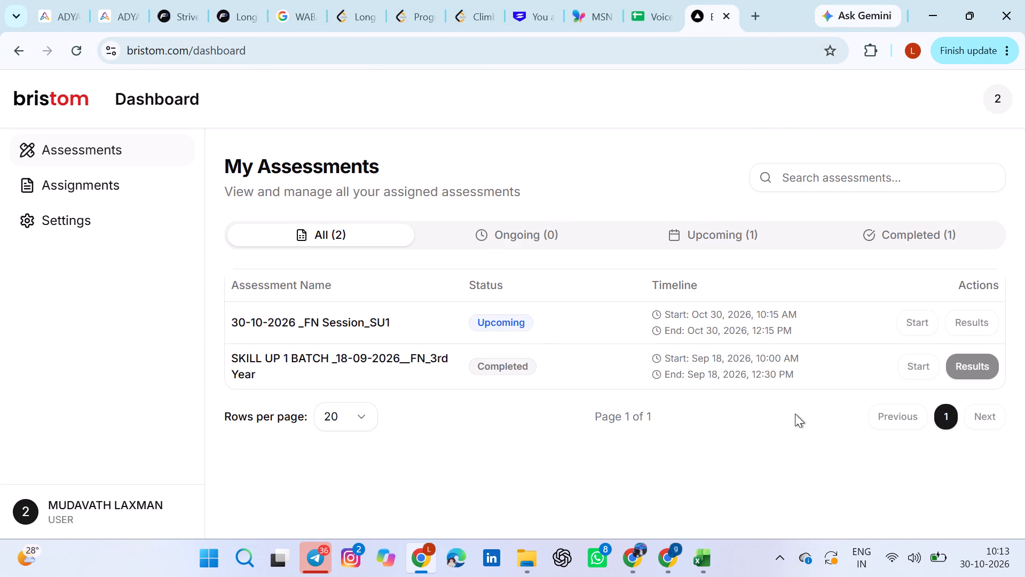
pyautogui.scroll(-1, 795, 414)
pyautogui.scroll(2, 795, 414)
pyautogui.click(693, 567)
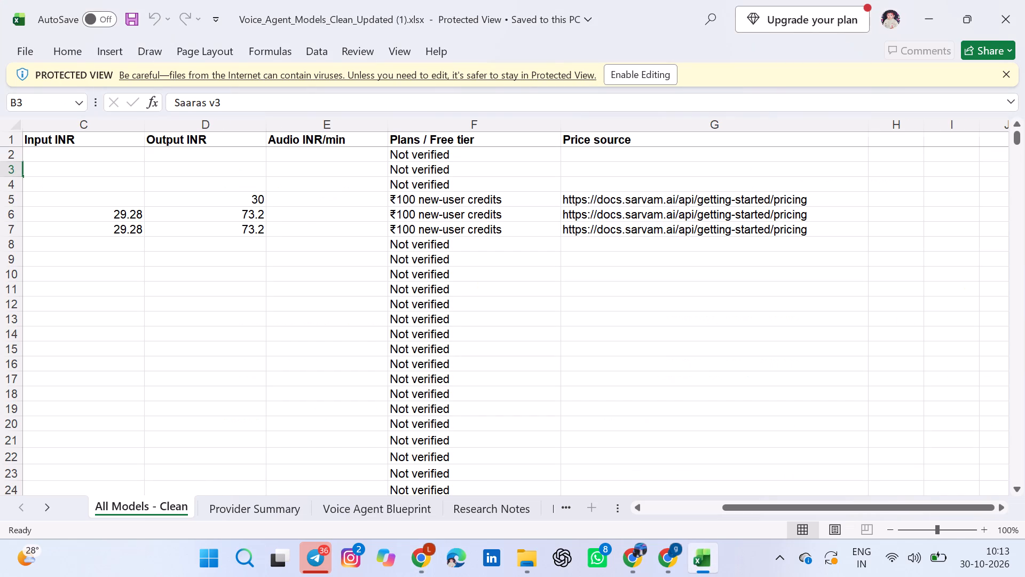
pyautogui.scroll(4, 646, 293)
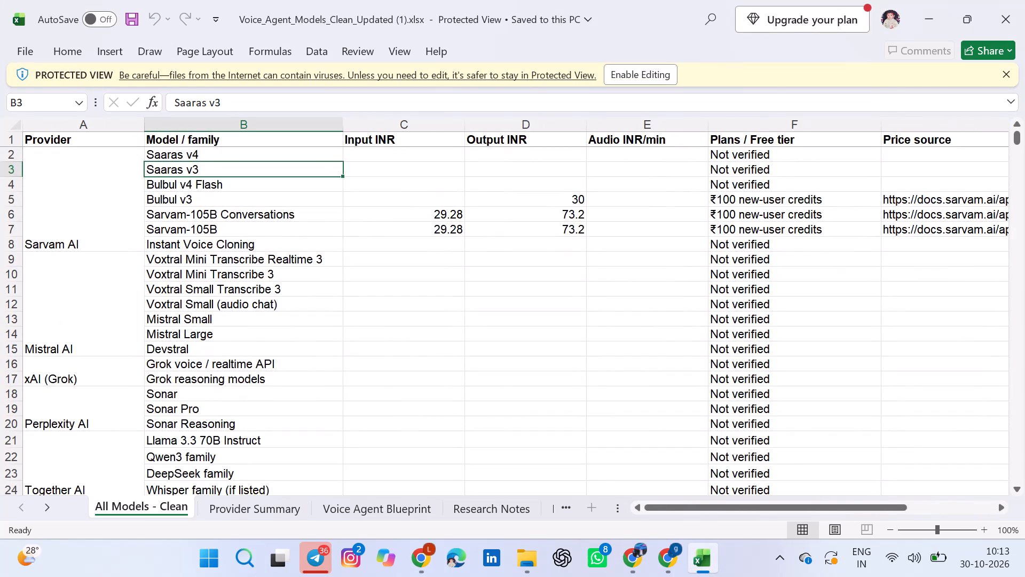
pyautogui.click(925, 14)
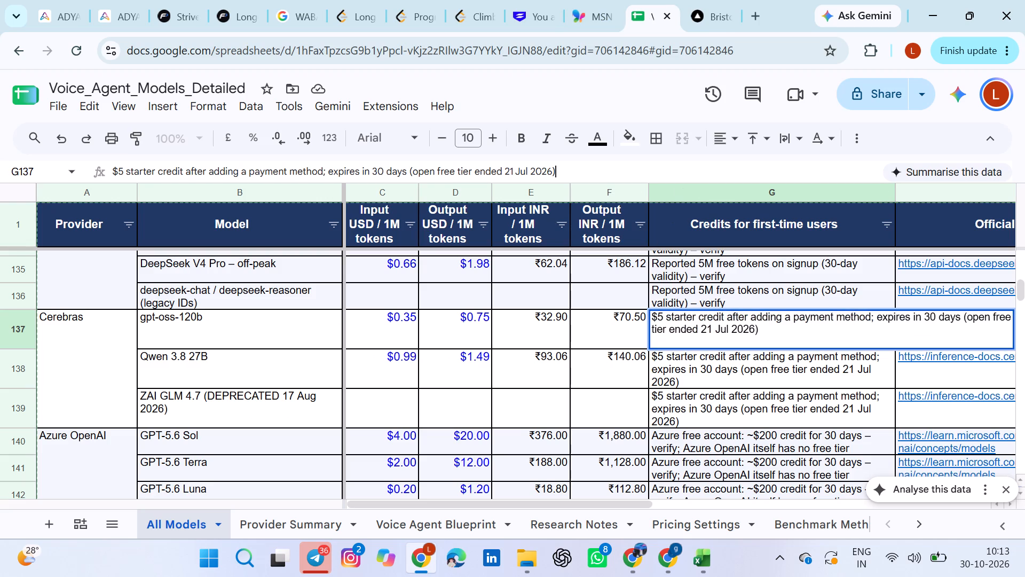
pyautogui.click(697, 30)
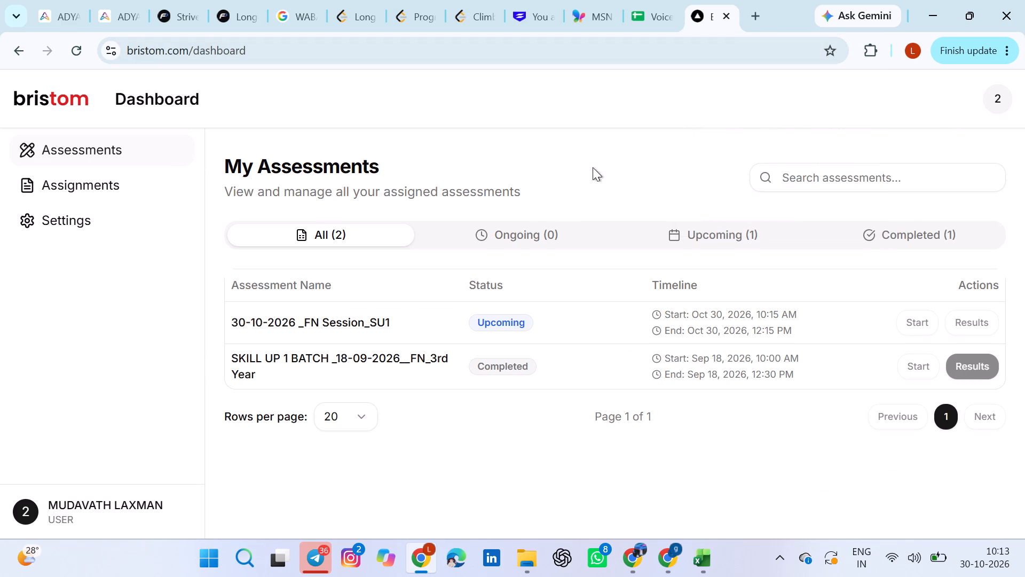
# Open the list of Chrome profiles while on the Bristom dashboard.
pyautogui.click(106, 512)
pyautogui.click(917, 57)
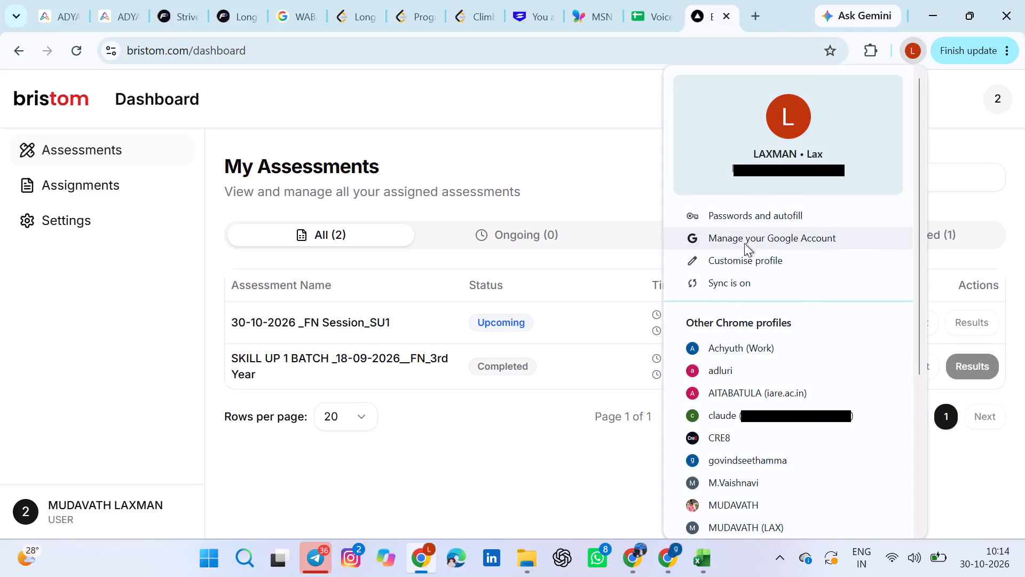